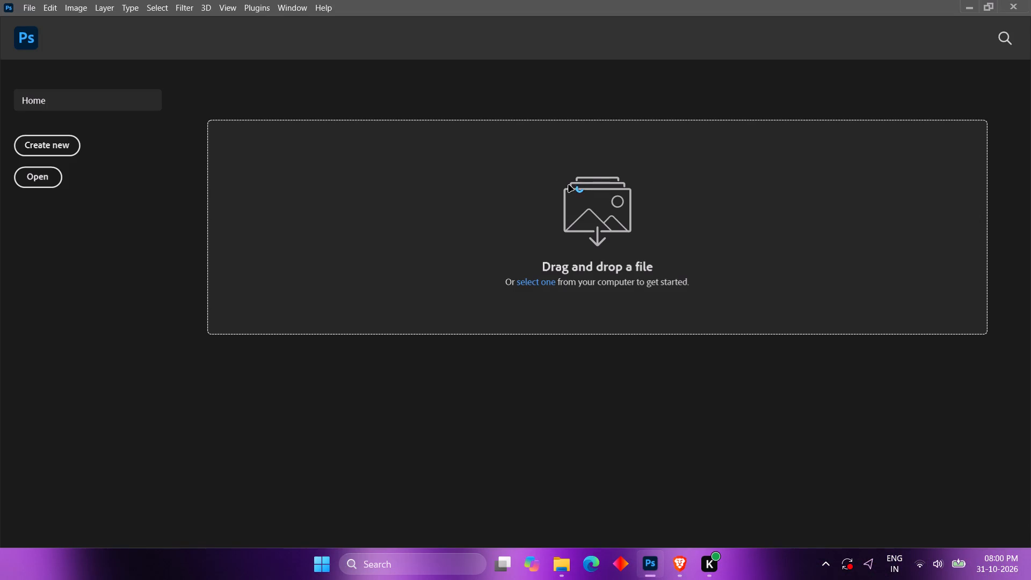
Create a new document from the A4 print preset, 210 x 297 mm at 300 ppi, in portrait orientation.
left_click(47, 146)
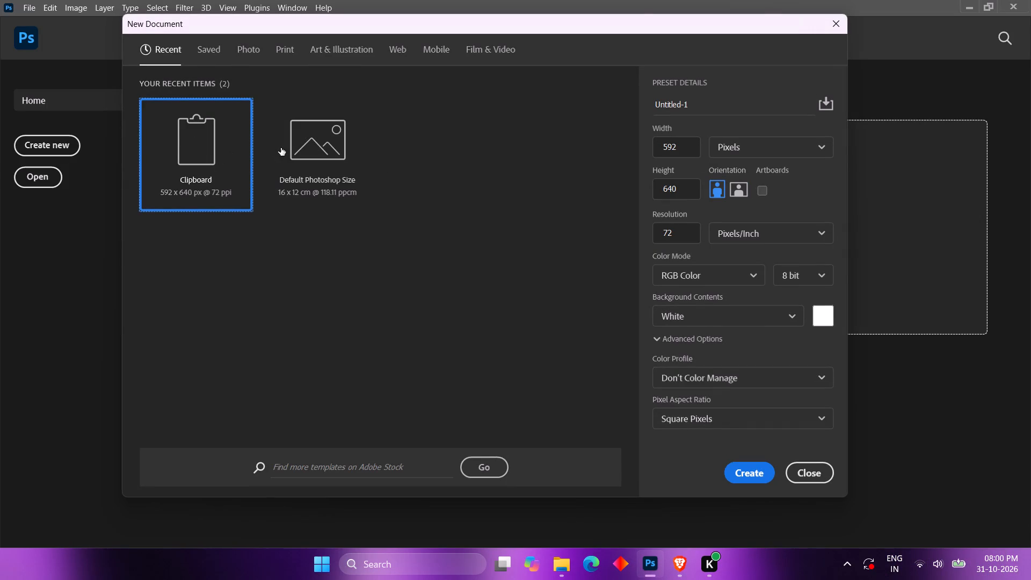
left_click(270, 48)
left_click(285, 47)
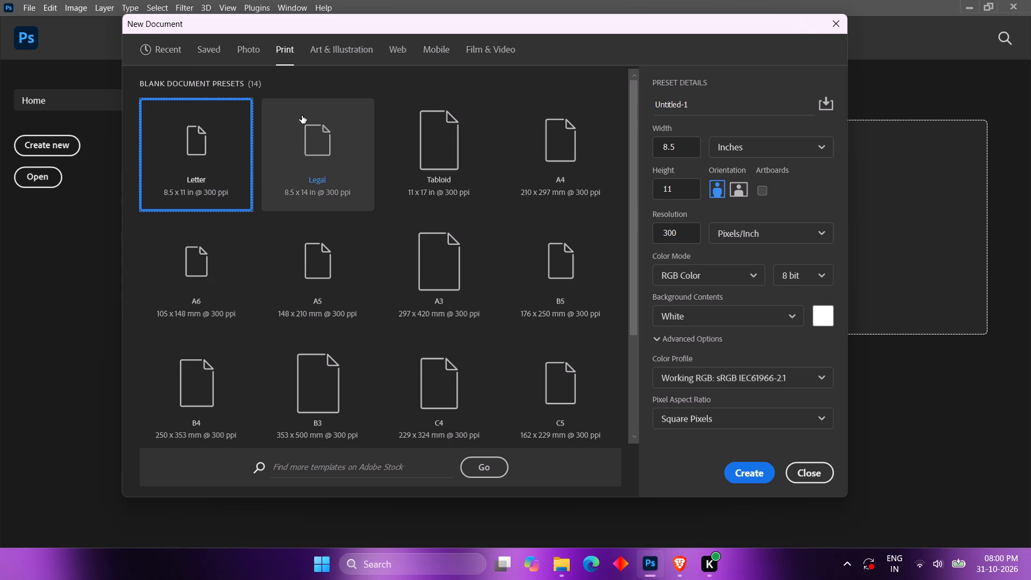
left_click(543, 128)
left_click(788, 190)
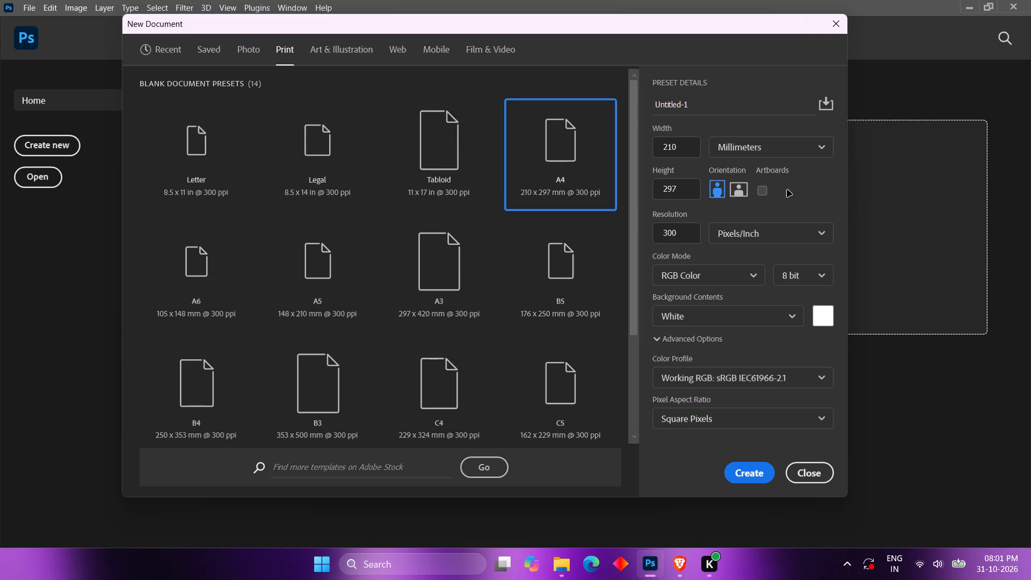
left_click(753, 473)
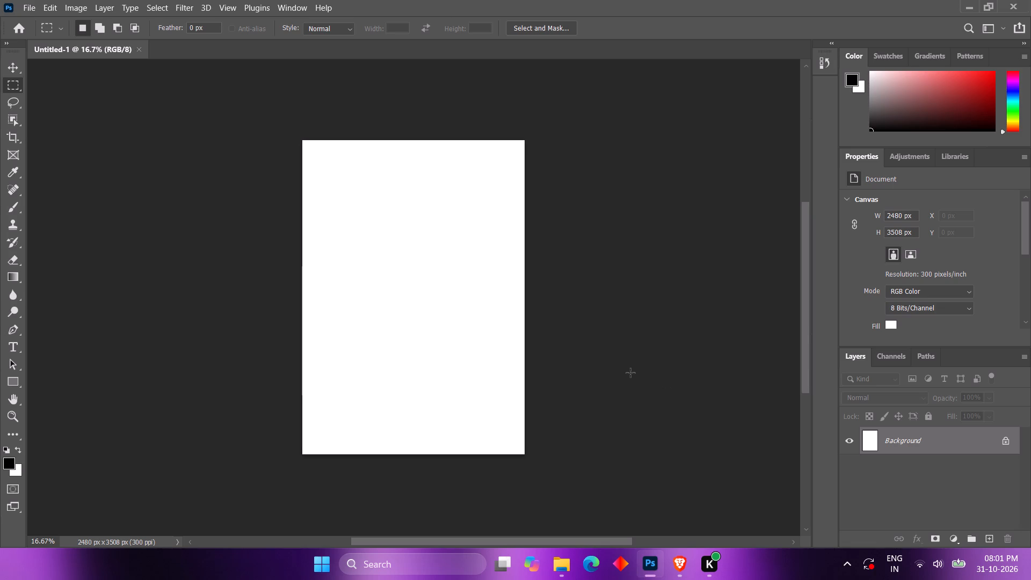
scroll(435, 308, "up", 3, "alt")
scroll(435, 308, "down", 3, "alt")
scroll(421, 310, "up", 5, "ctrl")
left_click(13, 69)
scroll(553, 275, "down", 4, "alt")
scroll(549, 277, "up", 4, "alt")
Switch to the Brave browser and open Canva in a new tab.
left_click(688, 573)
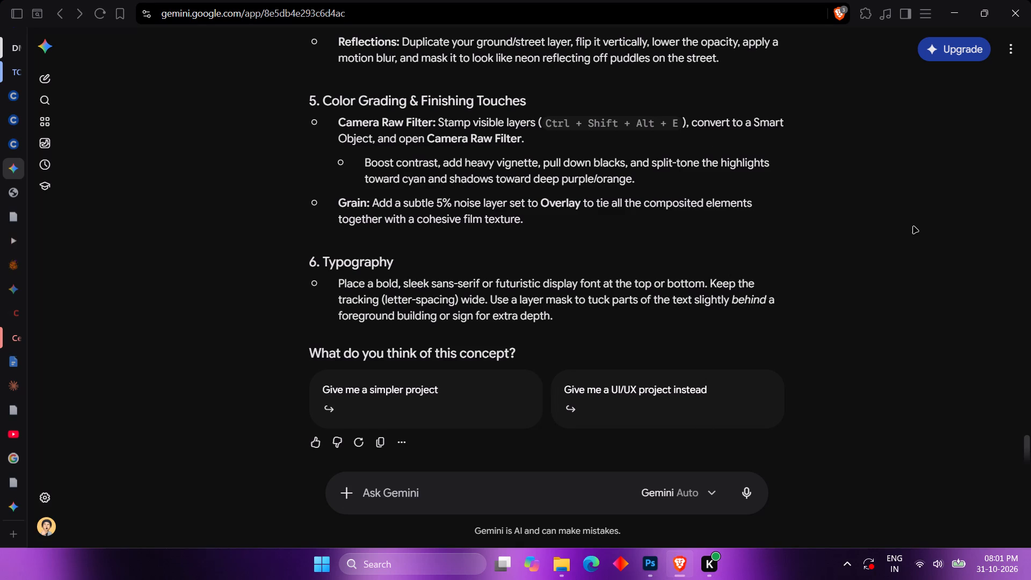
key("ctrl+t")
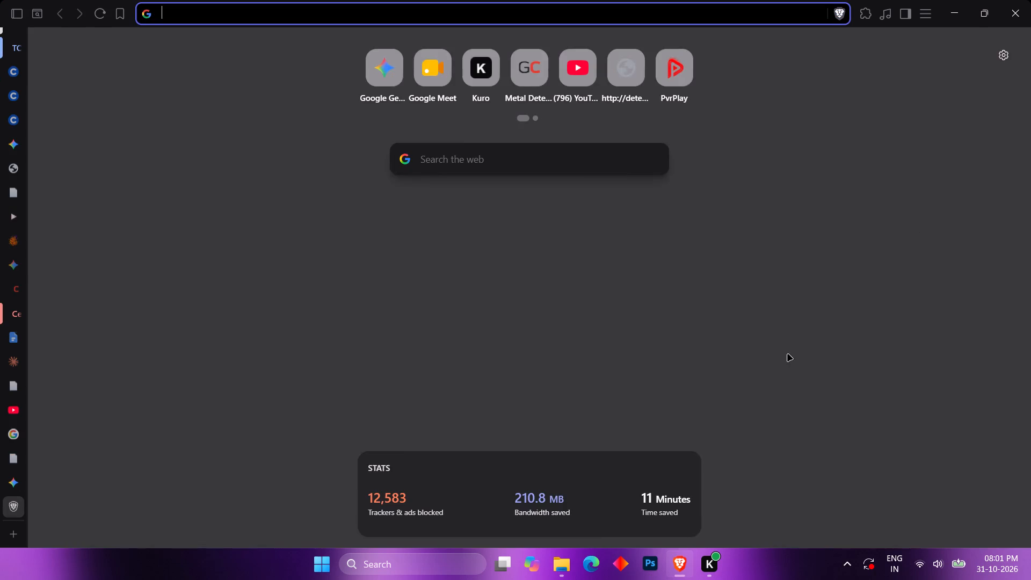
type("ca")
key("BackSpace")
key("BackSpace")
key("BackSpace")
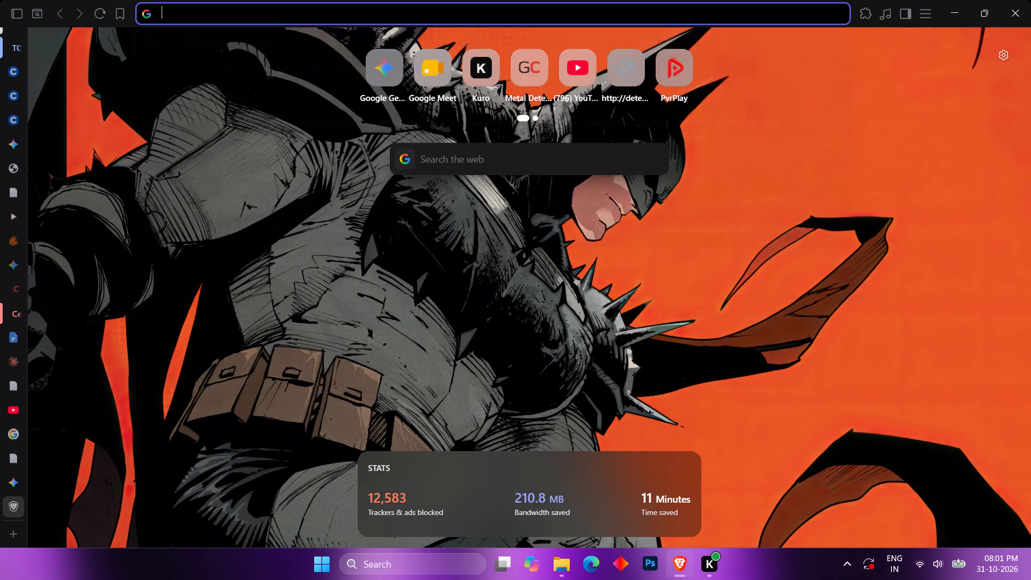
key("p")
key("BackSpace")
key("BackSpace")
type("canva")
key("Return")
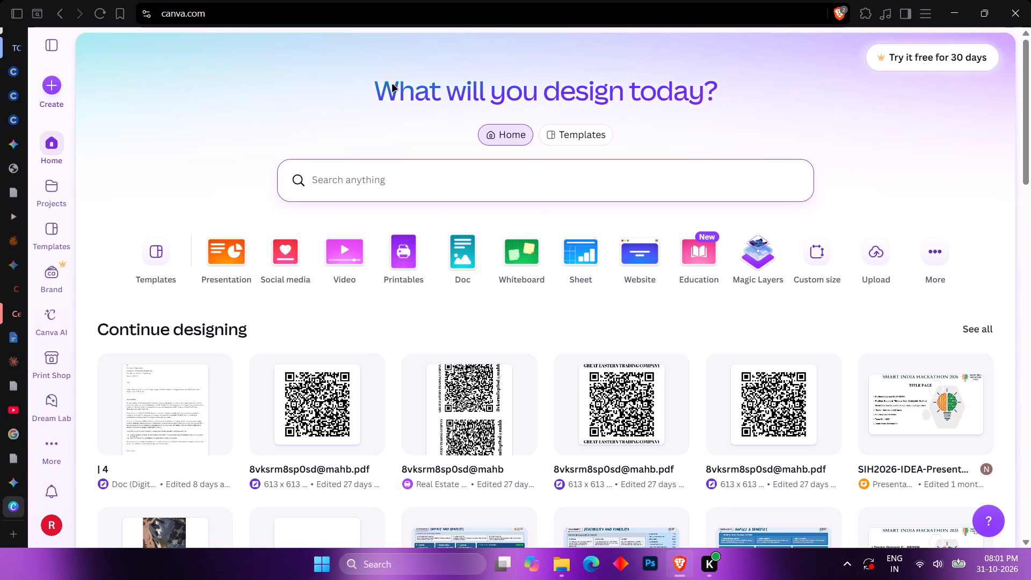
Browse Canva's new-design formats, covering the Printables subcategories, Docs, Photo editor and Videos.
left_click(57, 89)
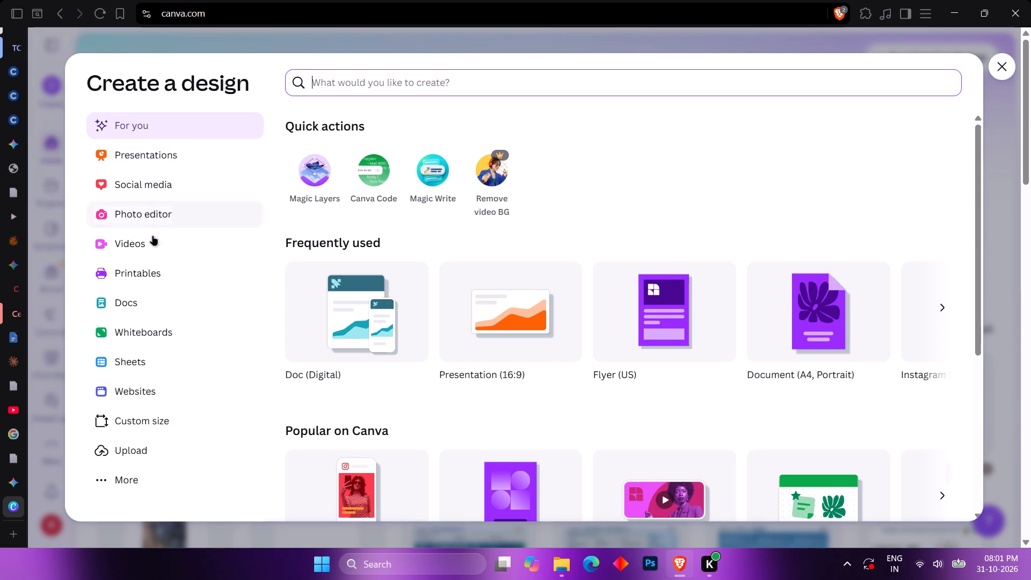
left_click(136, 273)
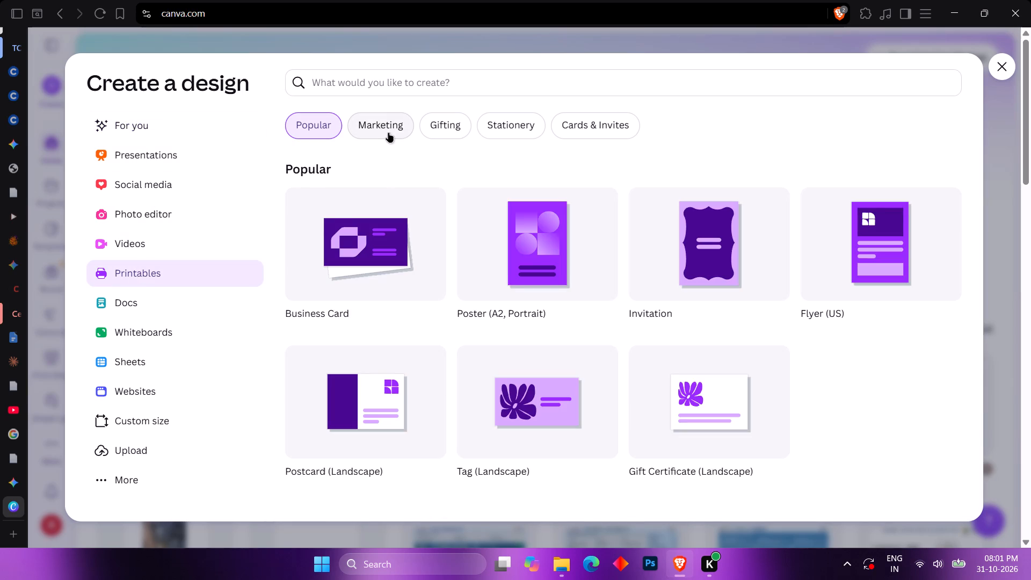
left_click(388, 133)
left_click(515, 121)
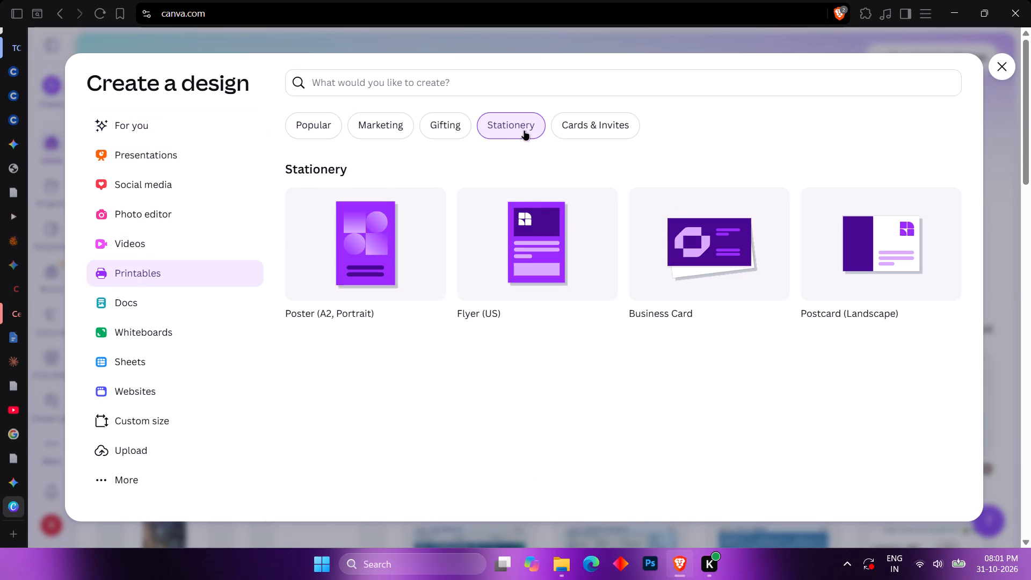
left_click(581, 126)
left_click(428, 130)
left_click(379, 134)
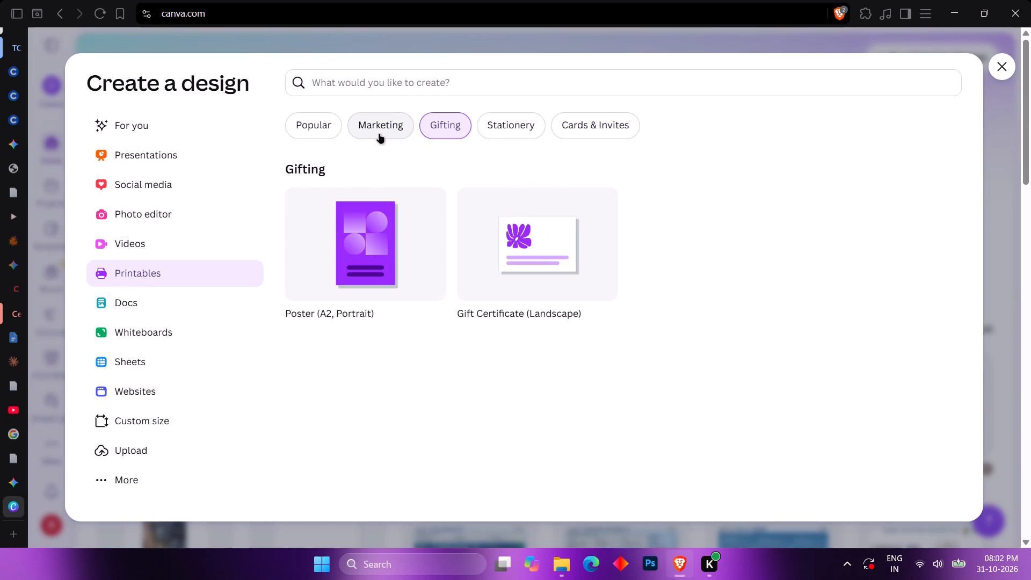
left_click(302, 120)
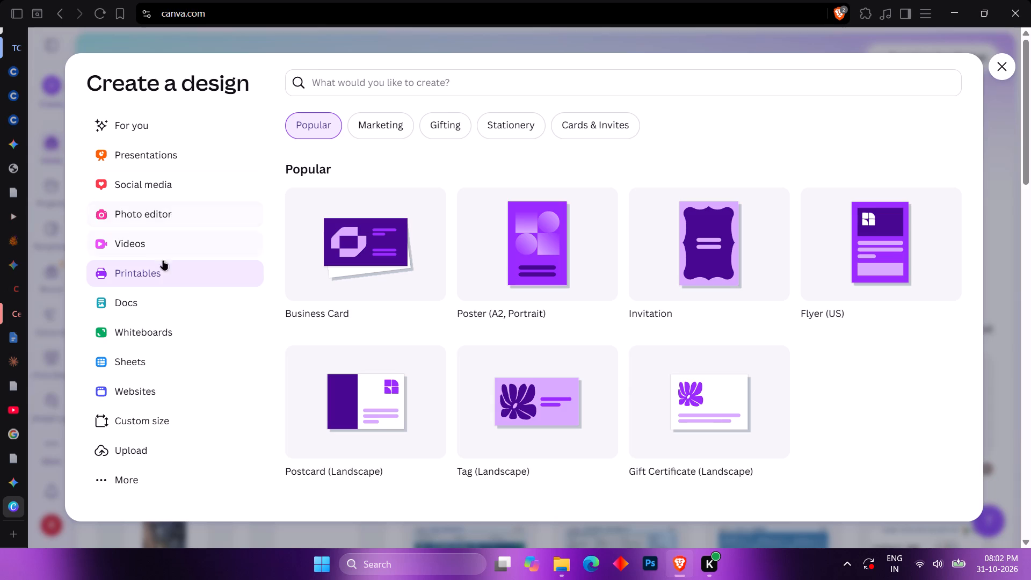
left_click(134, 310)
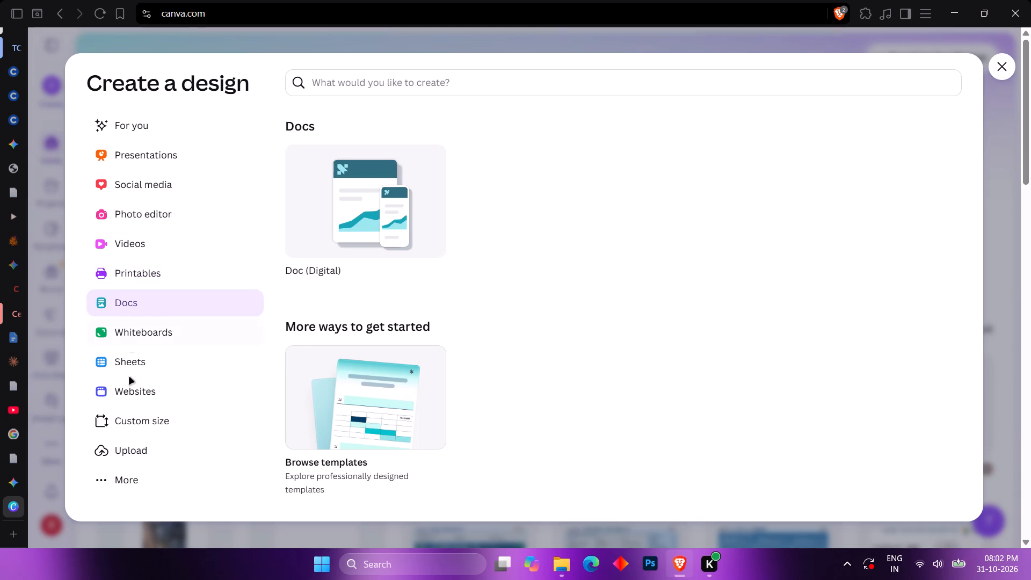
scroll(140, 407, "down", 2)
scroll(514, 360, "up", 4)
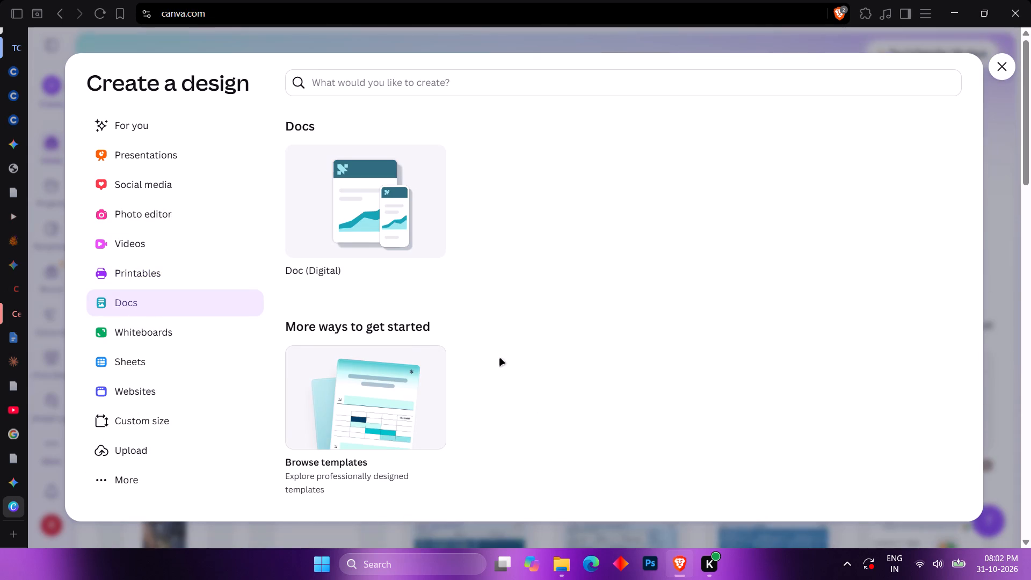
scroll(500, 359, "up", 1)
left_click(146, 216)
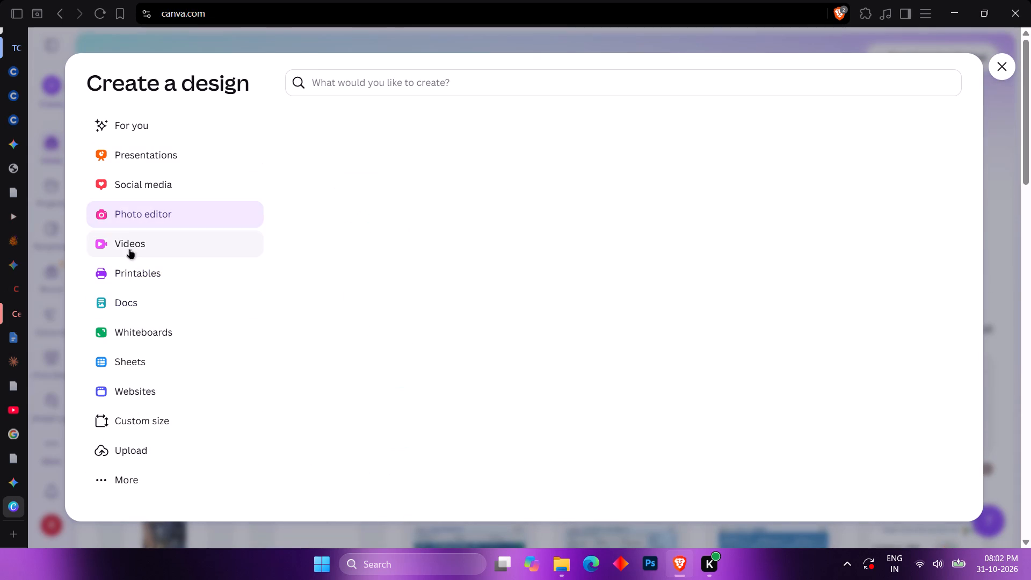
left_click(129, 249)
Create a blank Poster (A2, Portrait) design from the Marketing printables and close the Canva home tab.
left_click(143, 270)
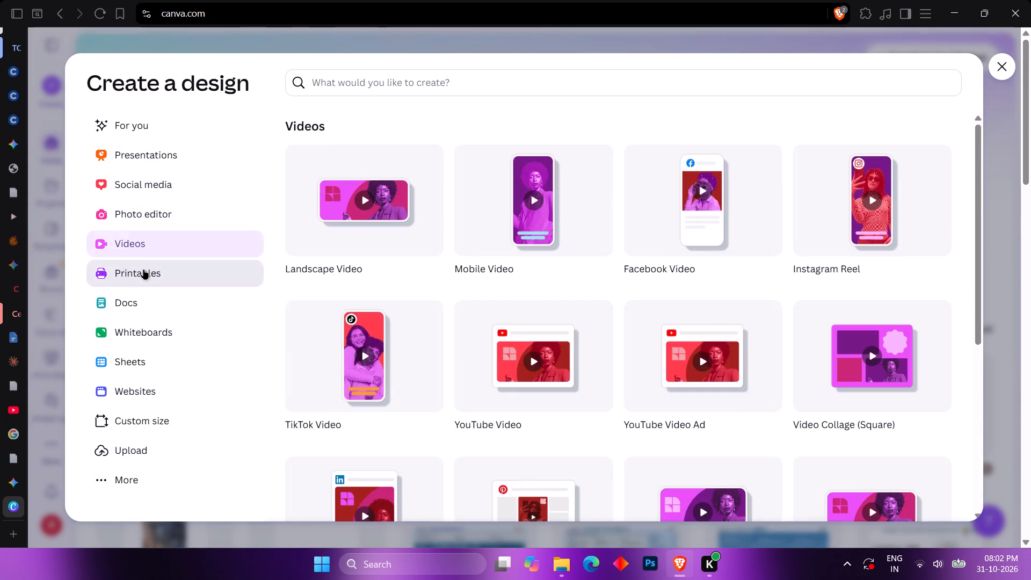
left_click(376, 119)
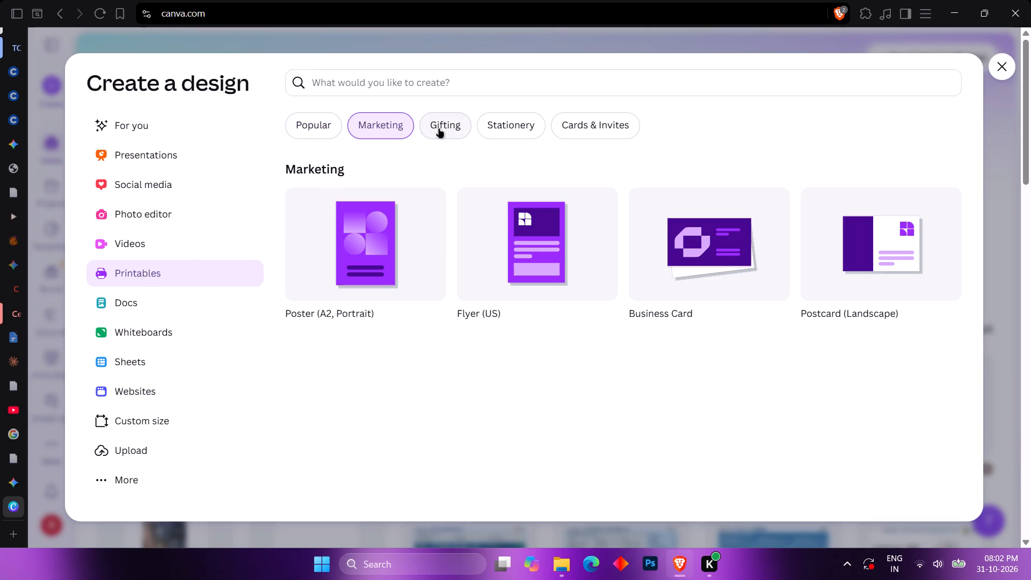
left_click(383, 231)
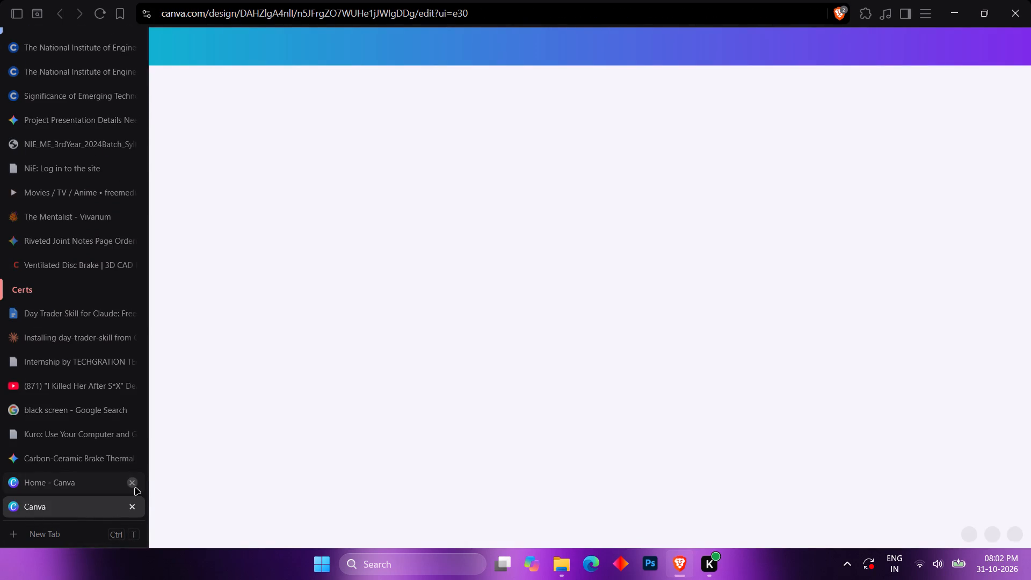
left_click(135, 488)
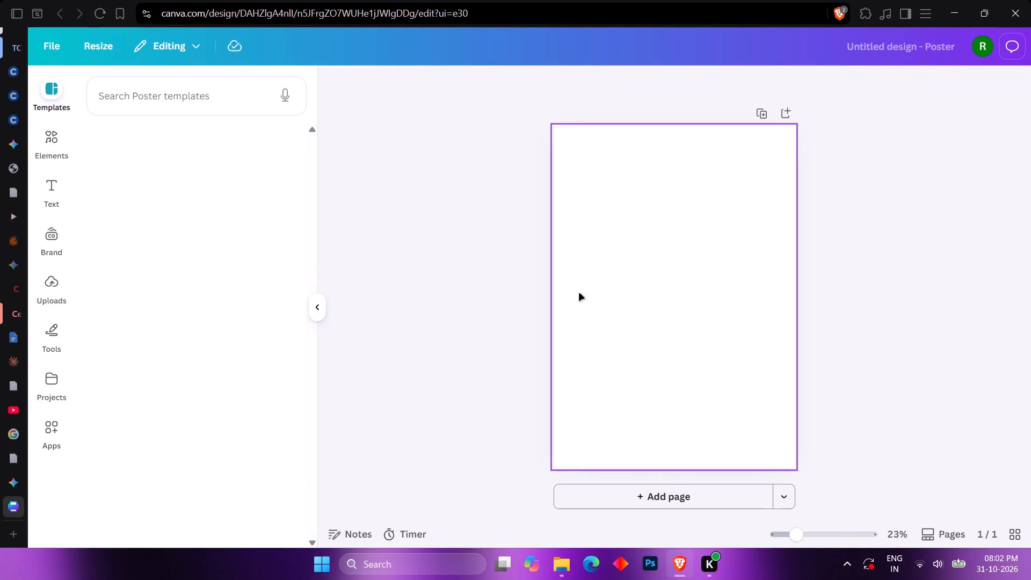
scroll(656, 285, "down", 2)
scroll(884, 289, "up", 1)
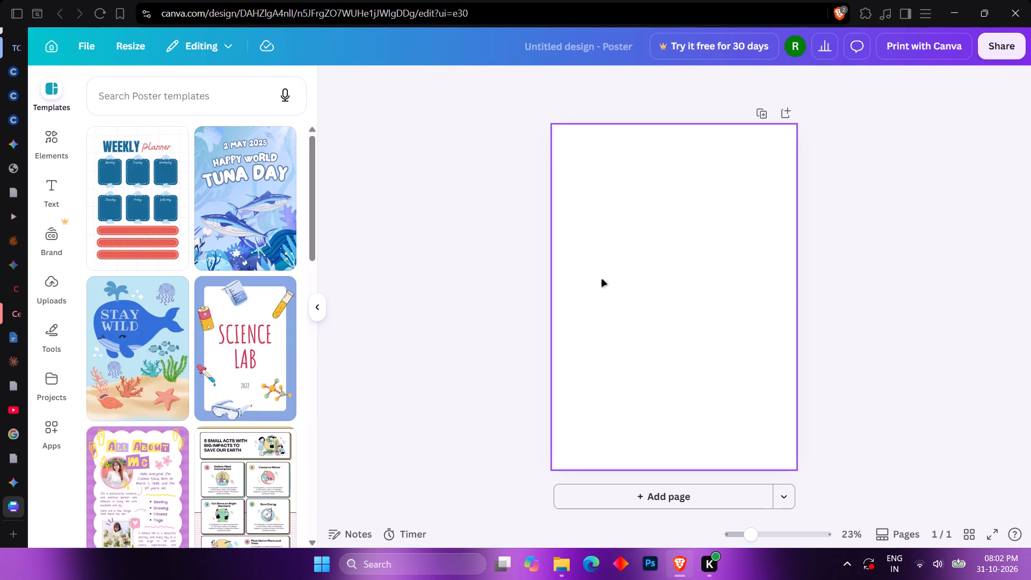
scroll(616, 271, "up", 1)
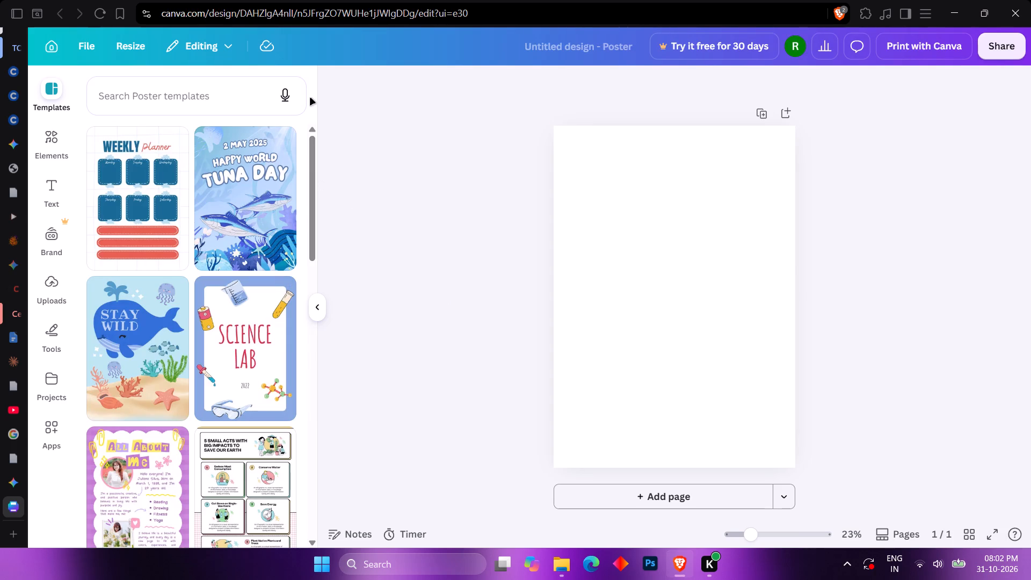
left_click_drag(316, 98, 289, 98)
left_click(472, 186)
left_click(783, 326)
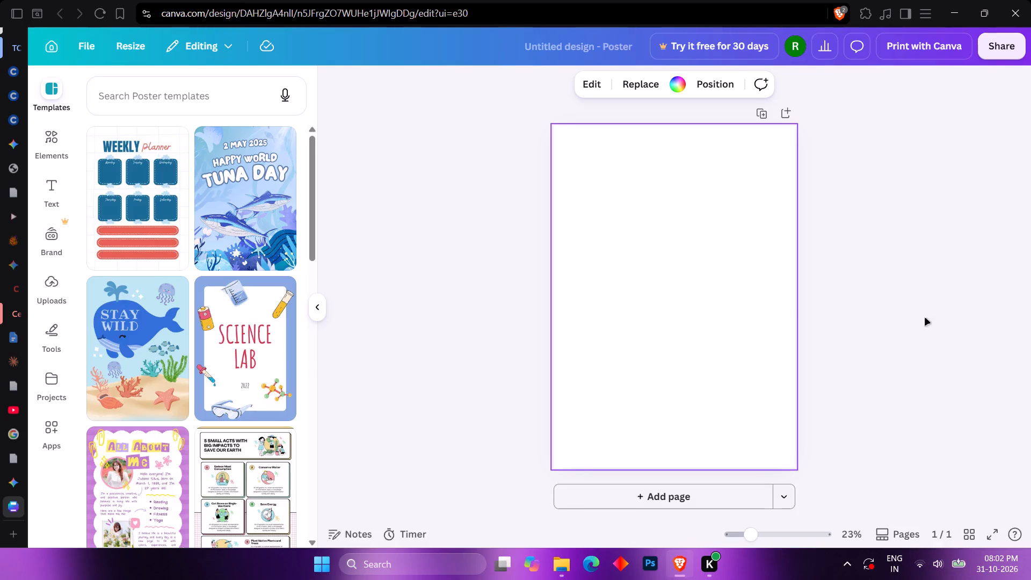
scroll(773, 286, "down", 1)
scroll(772, 286, "up", 1)
scroll(215, 349, "down", 6)
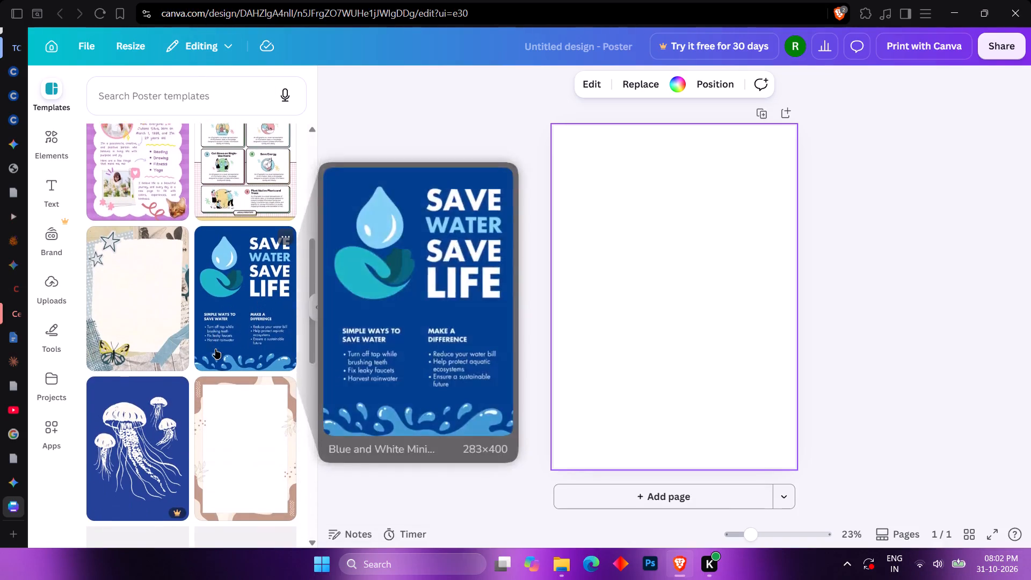
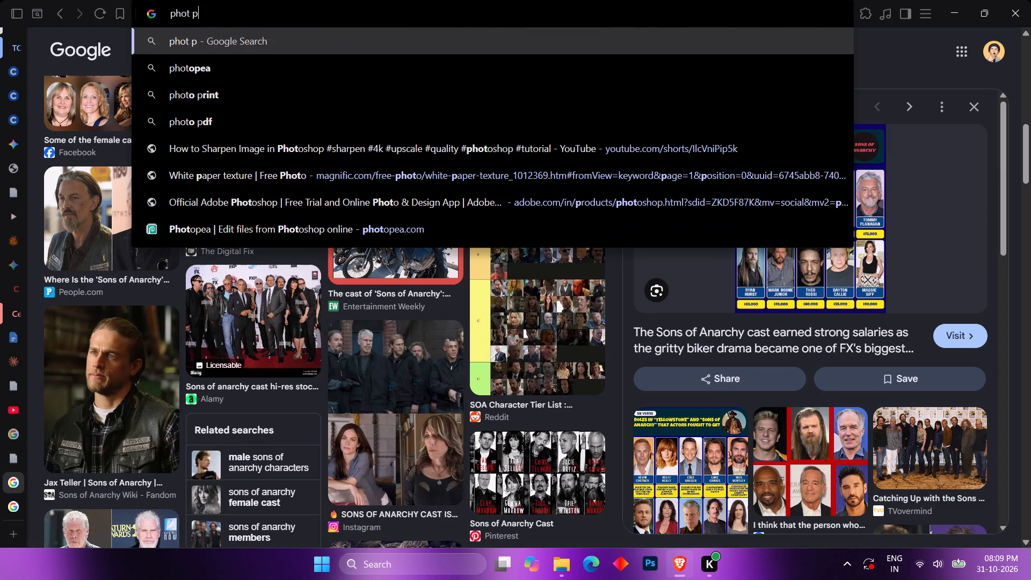
key("BackSpace")
key("BackSpace")
type("o pea")
key("Return")
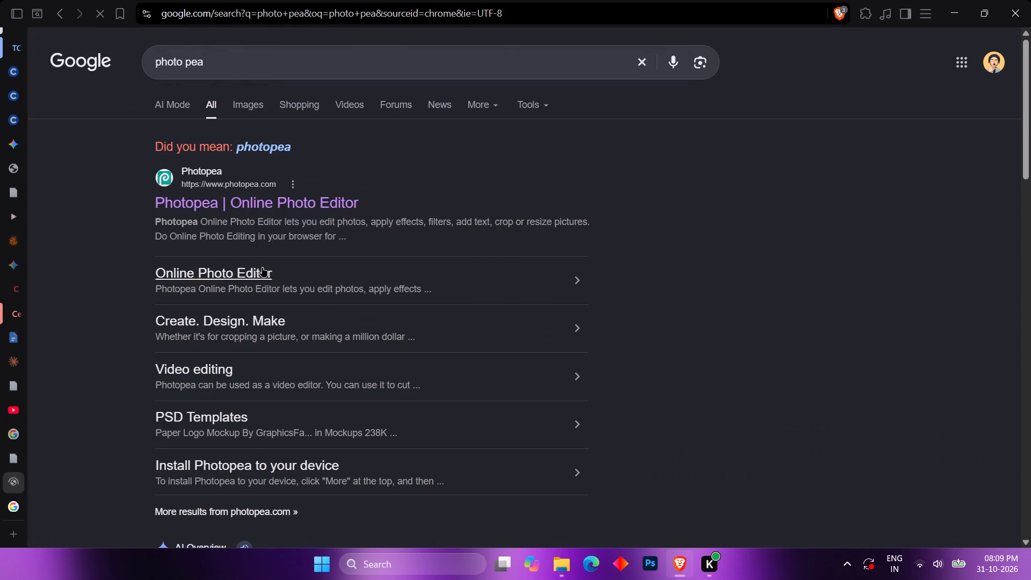
left_click(212, 177)
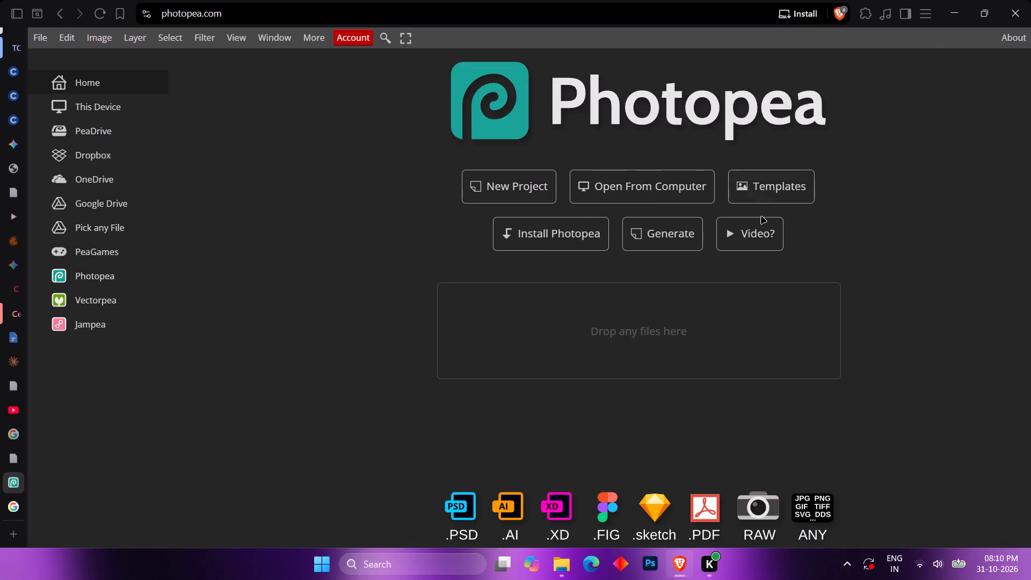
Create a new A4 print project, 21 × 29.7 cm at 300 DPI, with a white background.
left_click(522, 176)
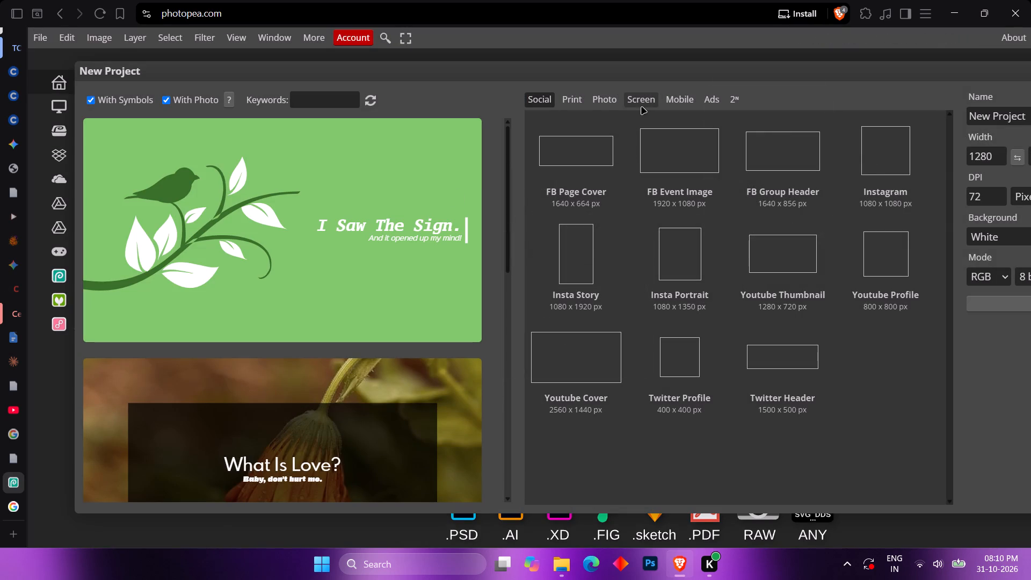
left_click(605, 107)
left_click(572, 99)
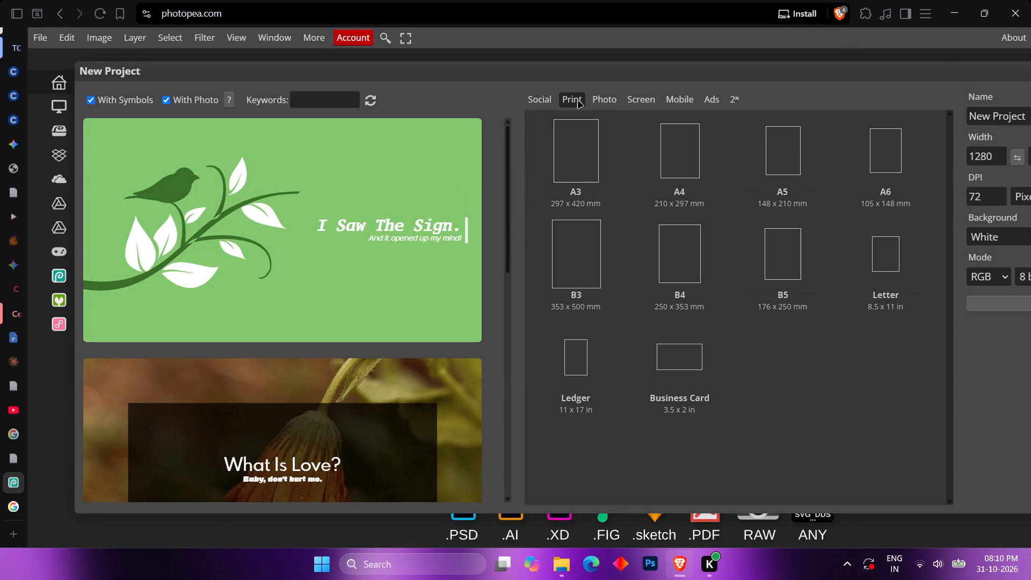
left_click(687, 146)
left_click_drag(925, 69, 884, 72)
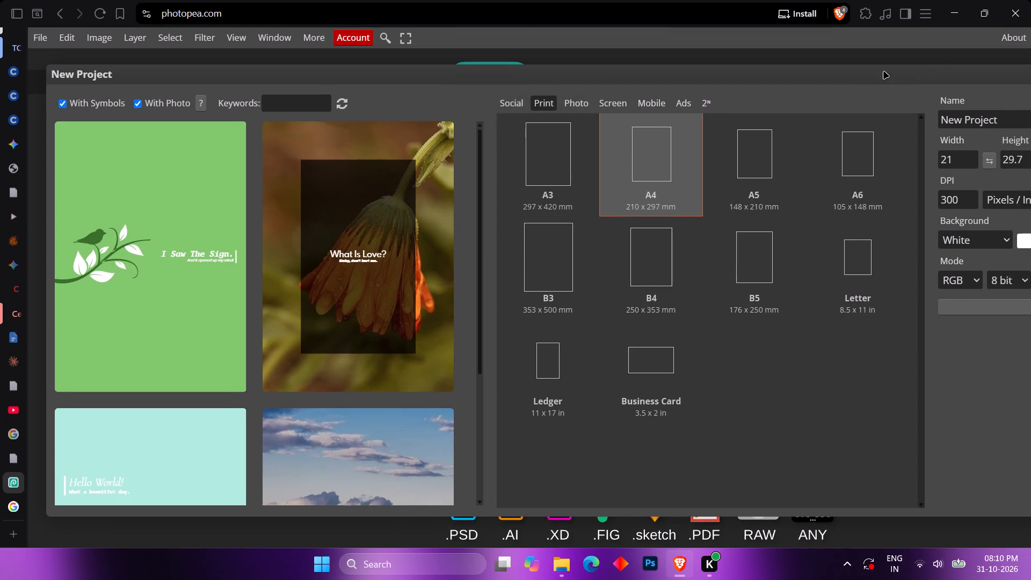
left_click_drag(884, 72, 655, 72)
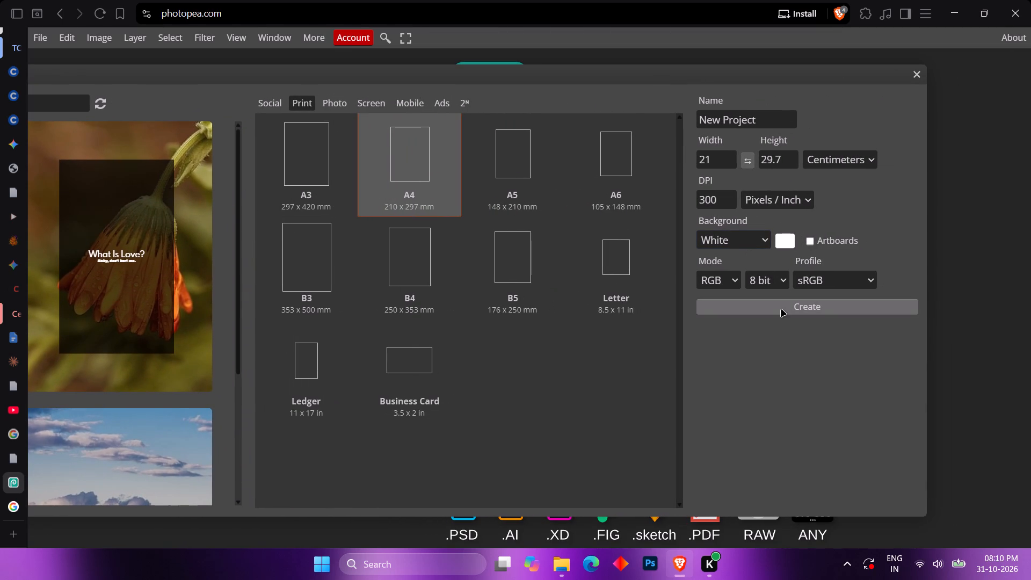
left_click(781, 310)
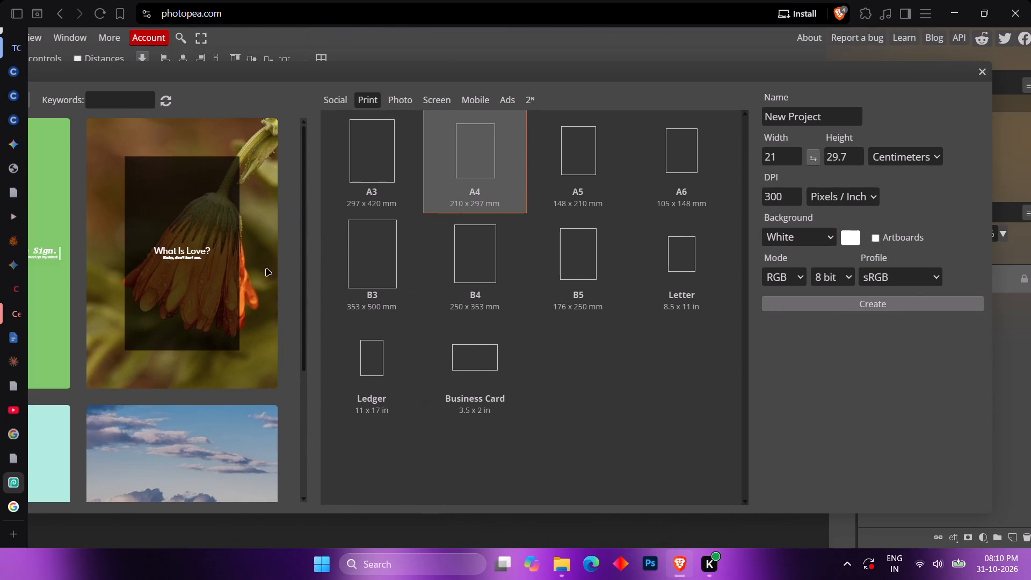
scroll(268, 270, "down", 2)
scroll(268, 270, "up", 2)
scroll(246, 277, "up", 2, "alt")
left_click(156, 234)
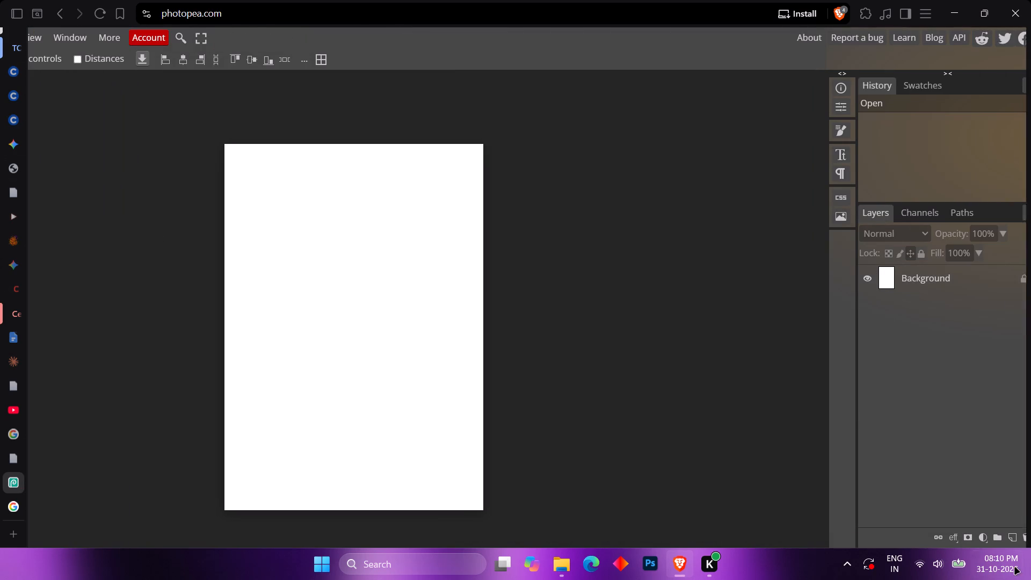
Resume playback of the background video.
left_click(953, 577)
left_click(897, 235)
Switch to the movie poster image search and close the Kuro and "black screen" pages.
left_click(50, 512)
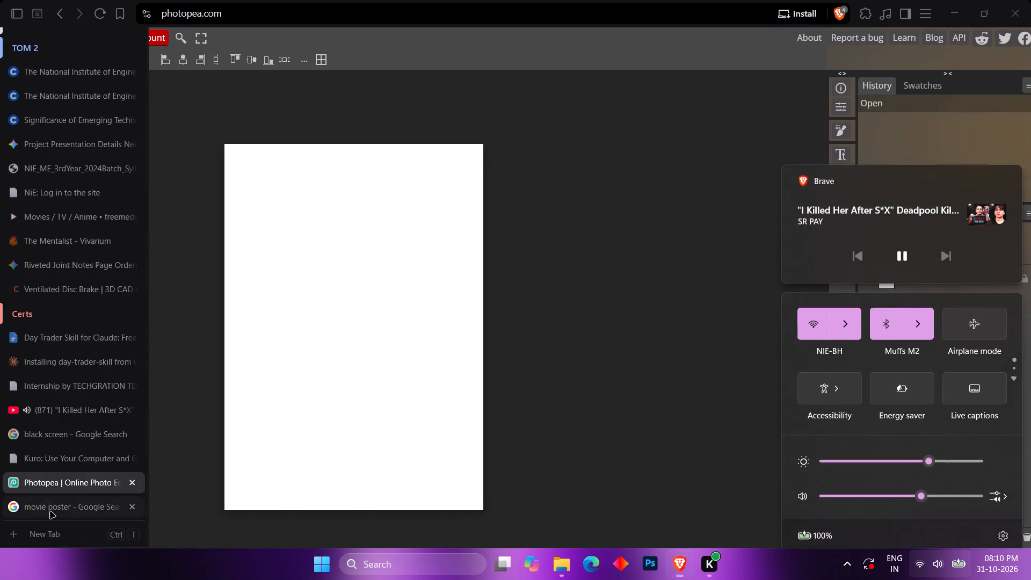
left_click(433, 51)
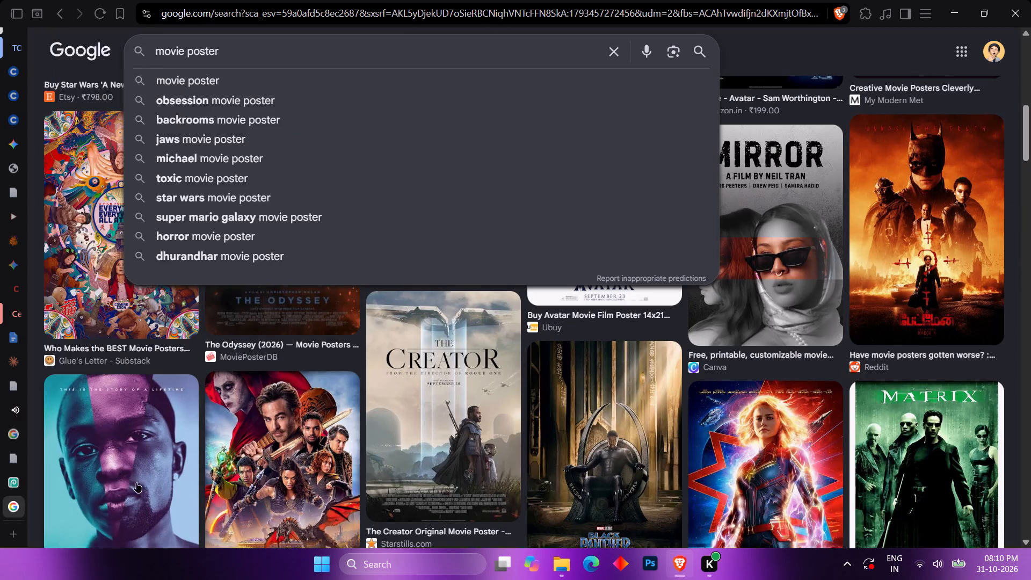
left_click(130, 457)
left_click(130, 457)
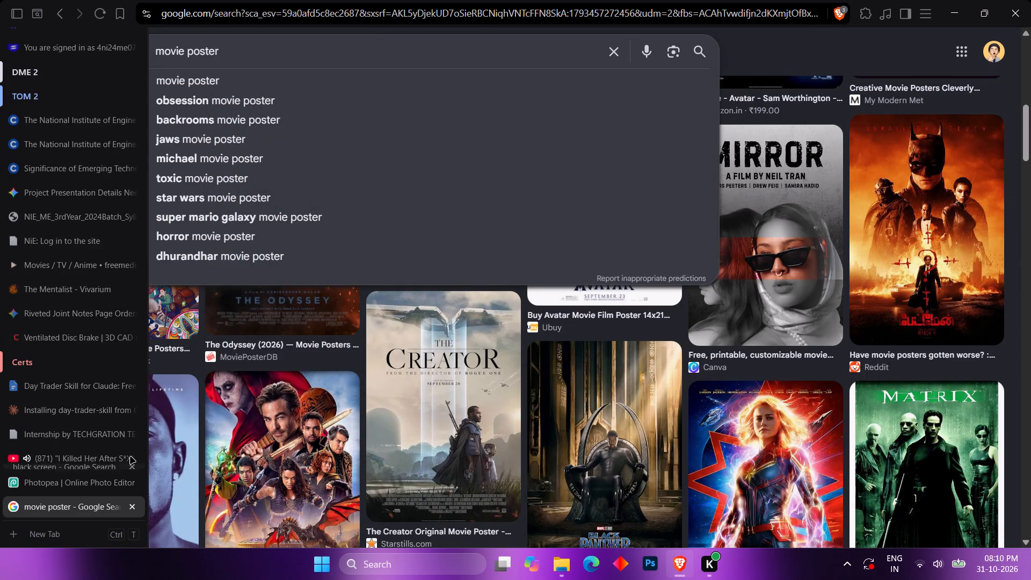
Replace the movie poster image search with "jax teller" and browse the photos found.
left_click_drag(256, 52, 62, 52)
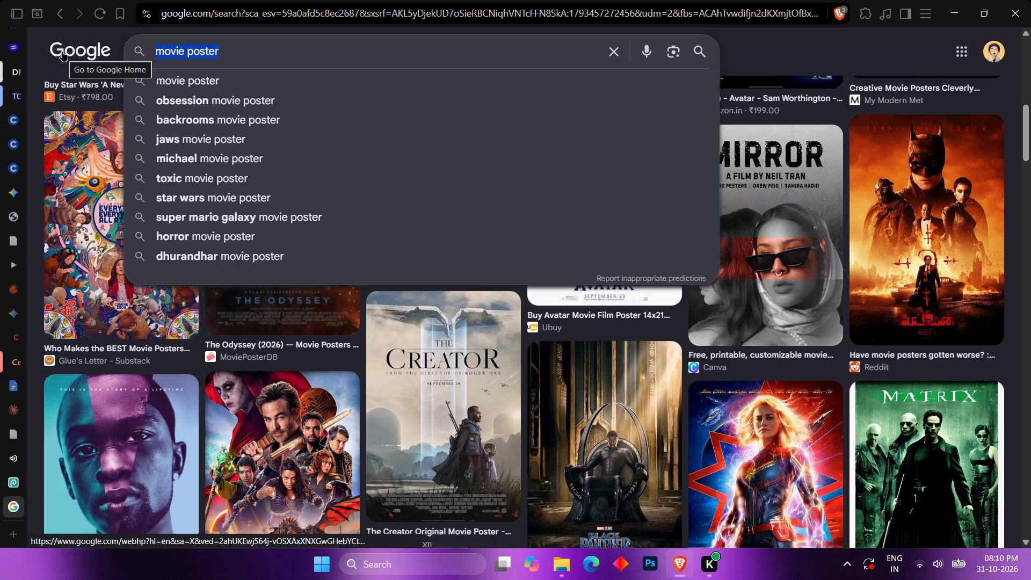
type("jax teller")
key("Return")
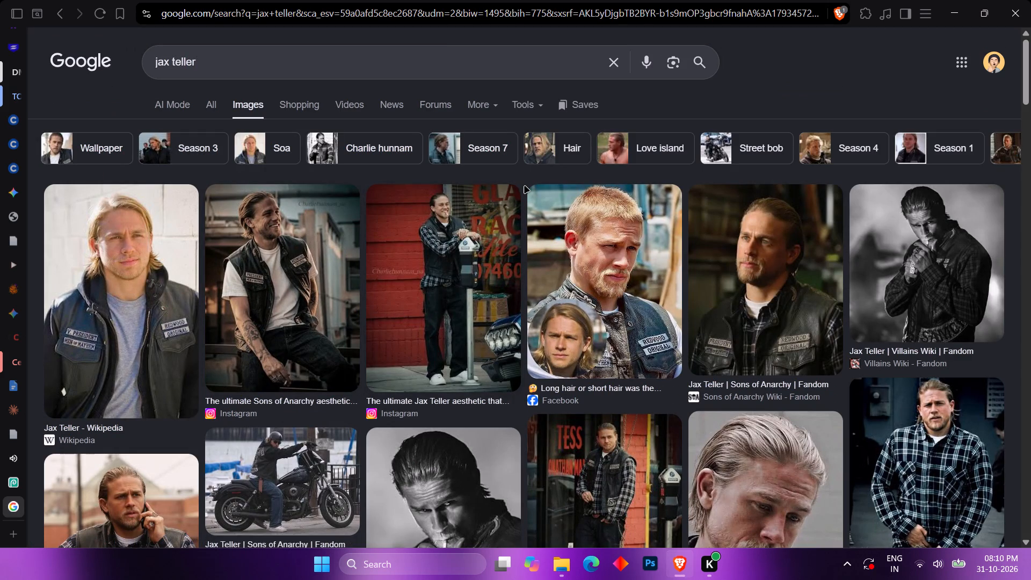
scroll(525, 186, "down", 2)
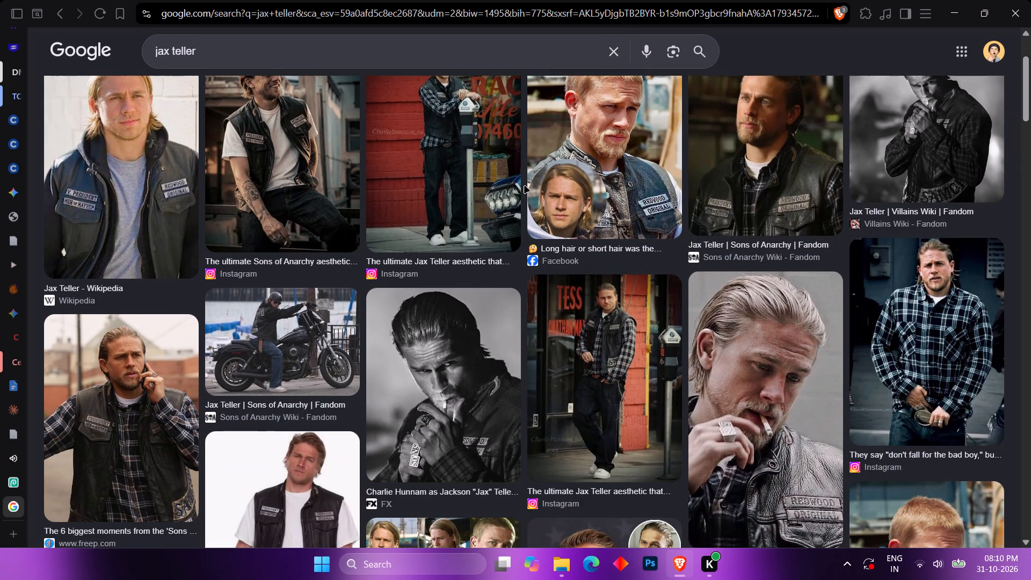
scroll(525, 186, "down", 2)
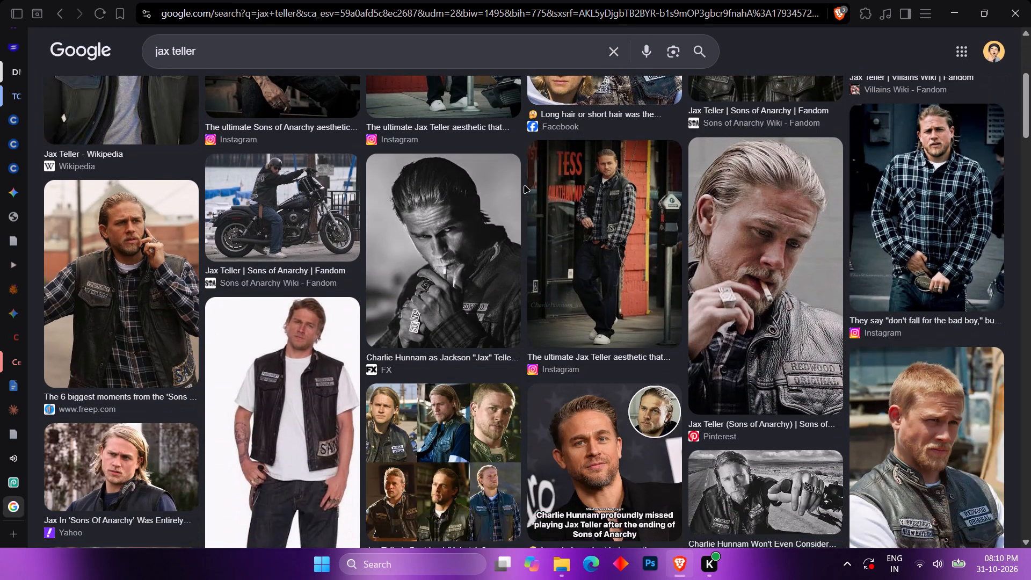
Browse the Jax Teller image results and preview several candidate photos, including the Villains Wiki, Sons of Anarchy Wiki, Instagram and Wikipedia ones.
scroll(525, 186, "down", 3)
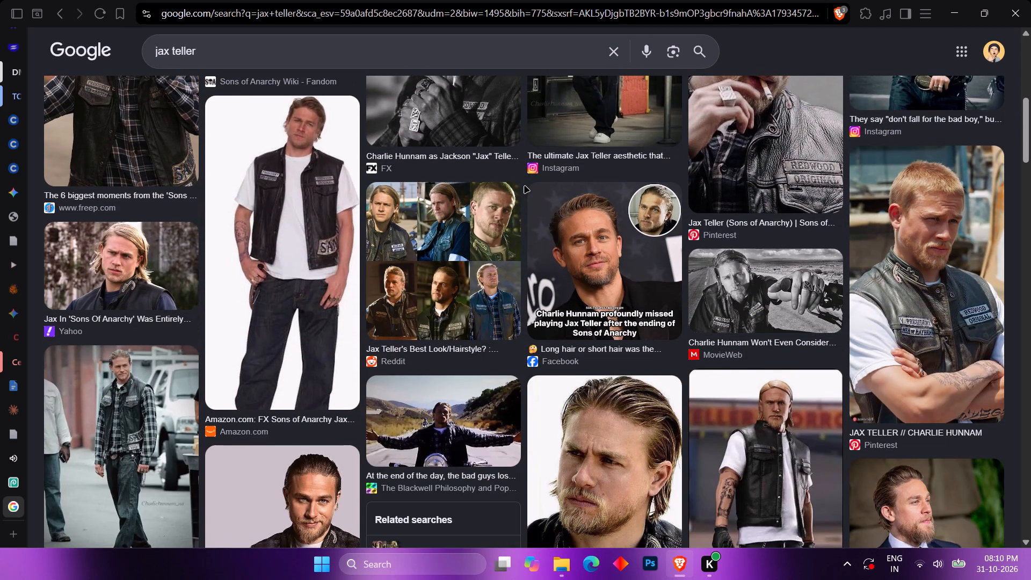
scroll(525, 186, "down", 2)
scroll(525, 186, "up", 13)
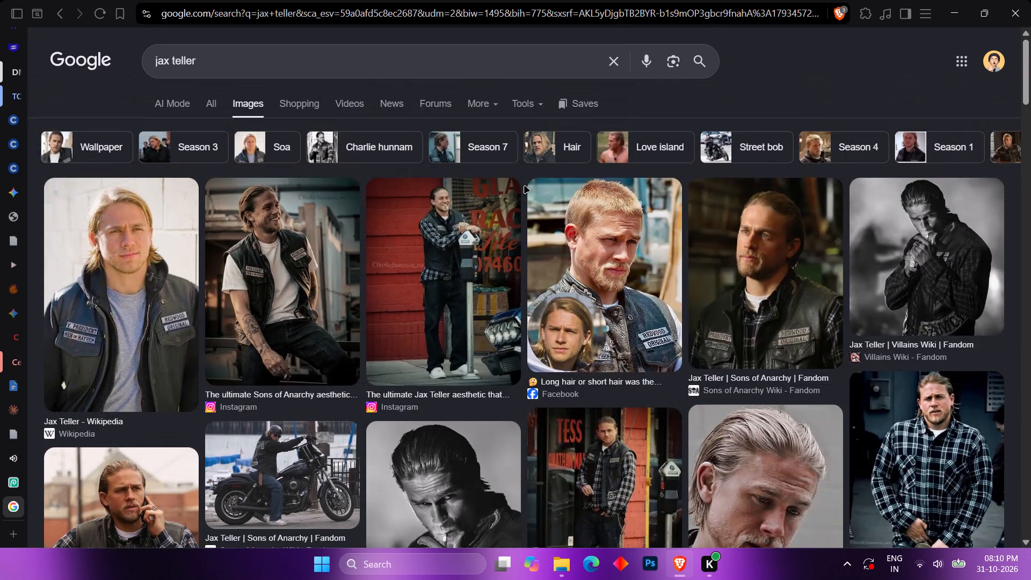
left_click(920, 277)
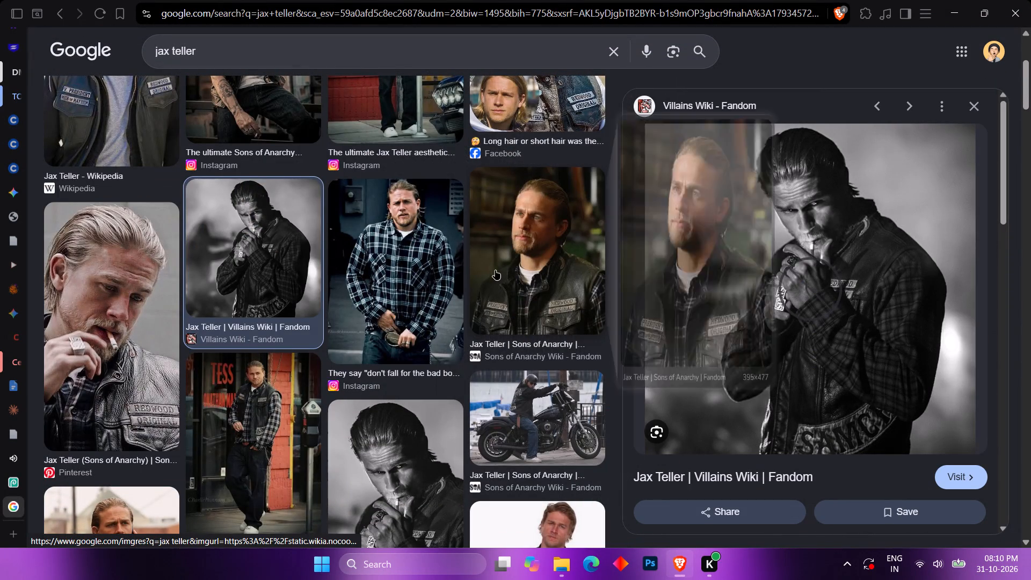
left_click(526, 289)
scroll(806, 293, "up", 6)
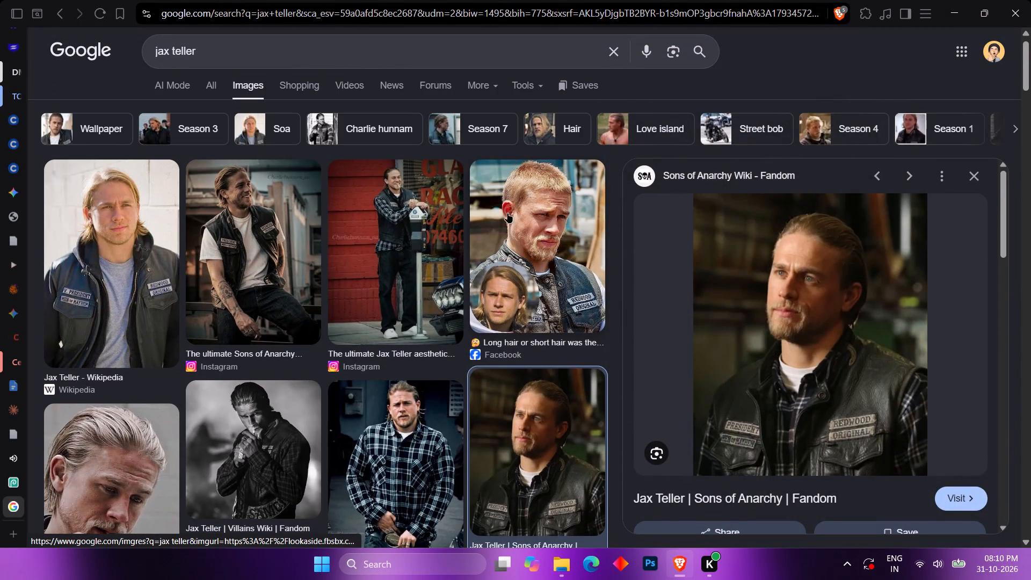
left_click(368, 240)
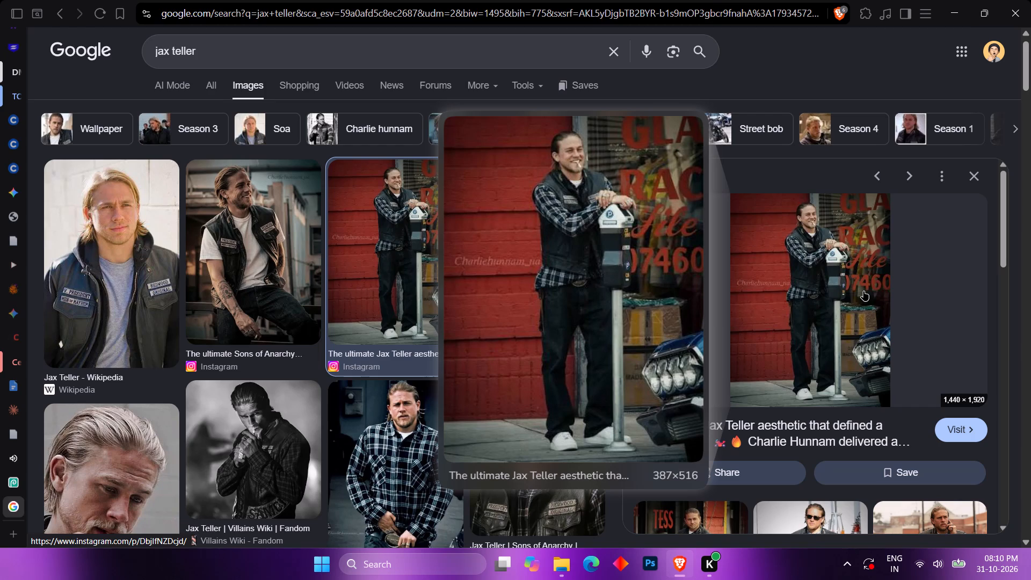
left_click(127, 240)
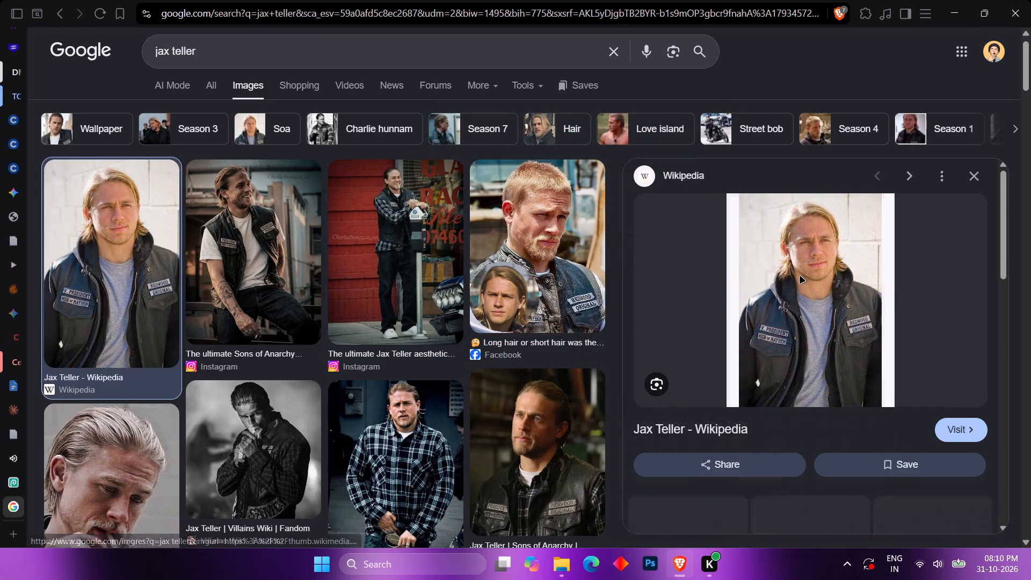
left_click(268, 236)
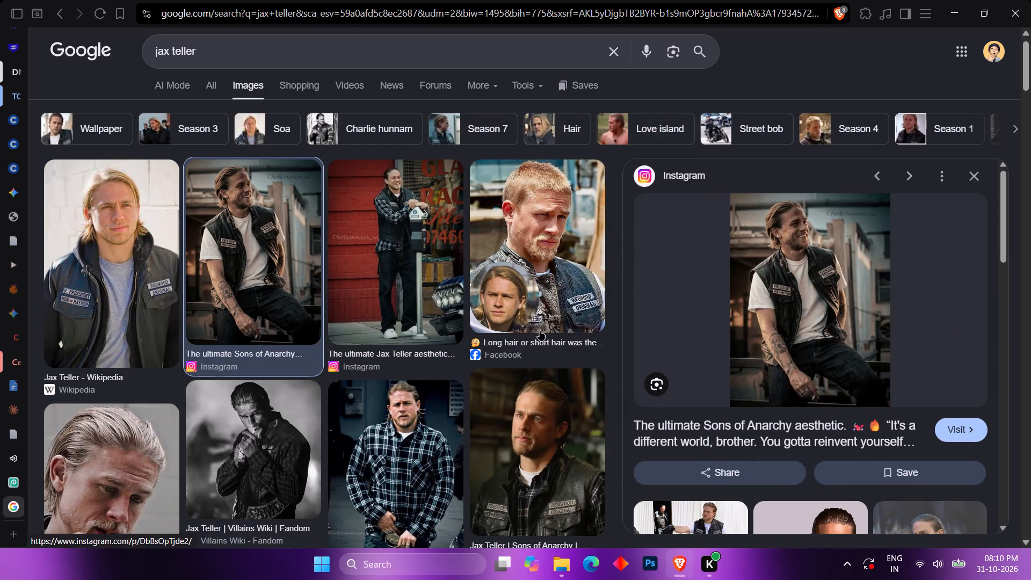
Open the full-size photo of Jax Teller standing by the TESS storefront and parking meter in its own tab.
scroll(477, 310, "down", 4)
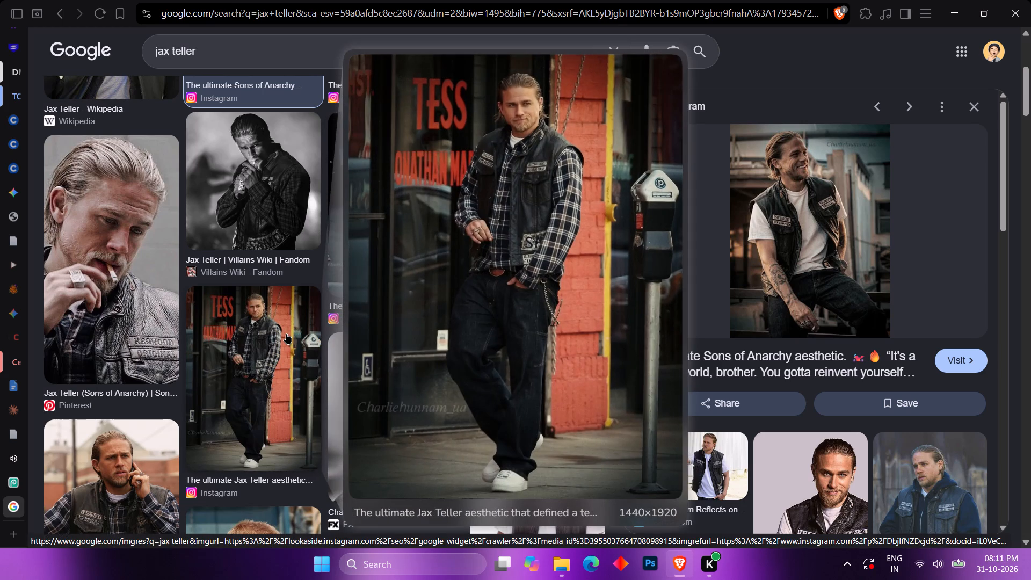
key("Tab")
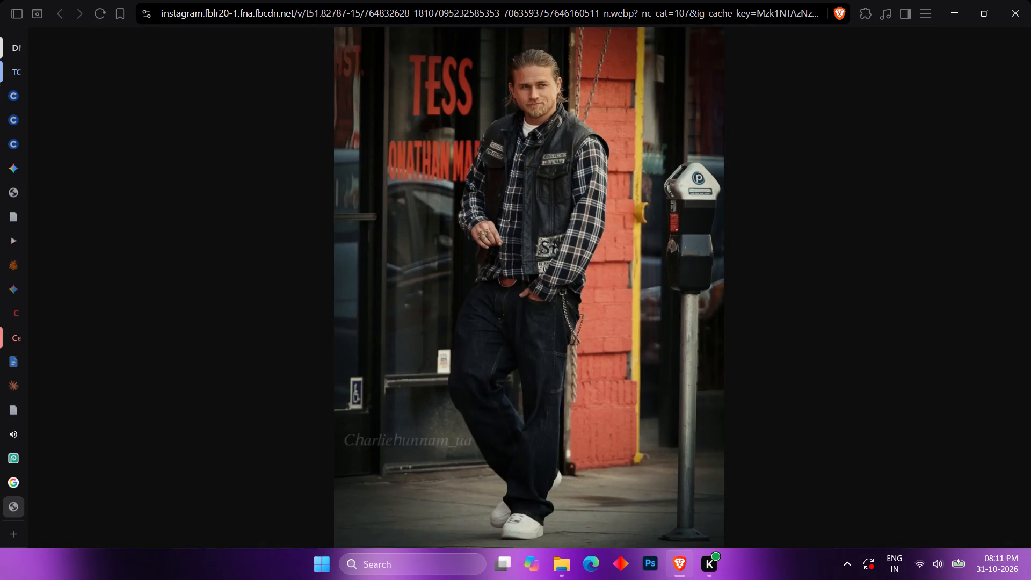
Save the storefront photo as a WEBP file in the PS > Posters > R > Scraps folder on the E: drive.
right_click(550, 219)
left_click(637, 259)
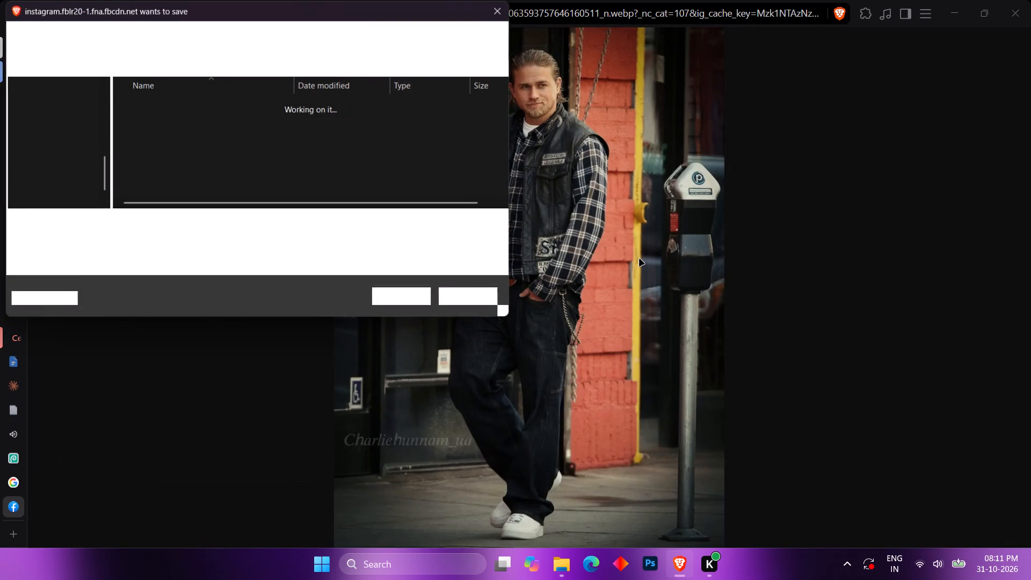
left_click(197, 42)
scroll(188, 137, "down", 2)
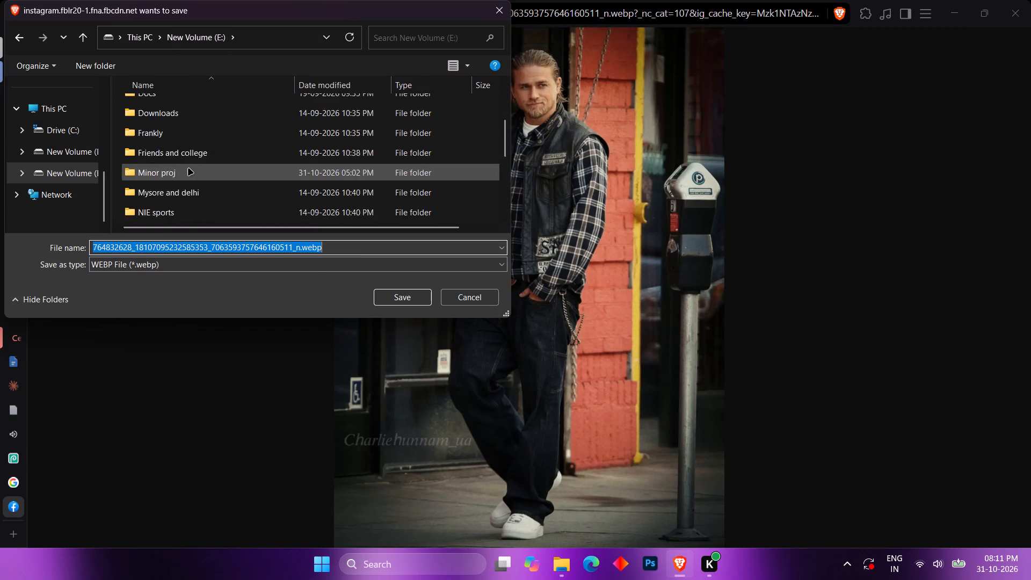
scroll(188, 169, "down", 1)
double_click(189, 169)
double_click(184, 125)
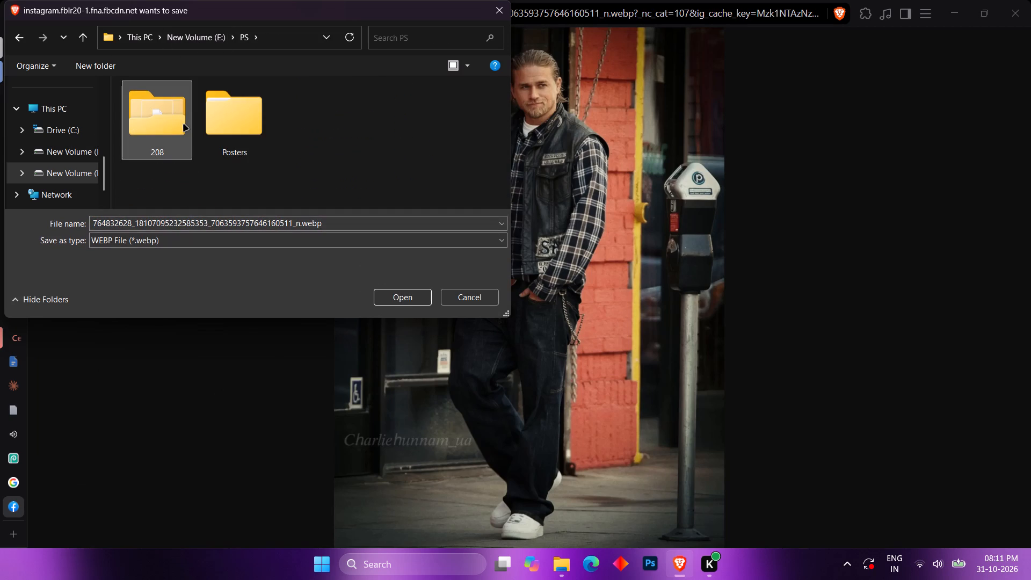
left_click(241, 33)
double_click(233, 123)
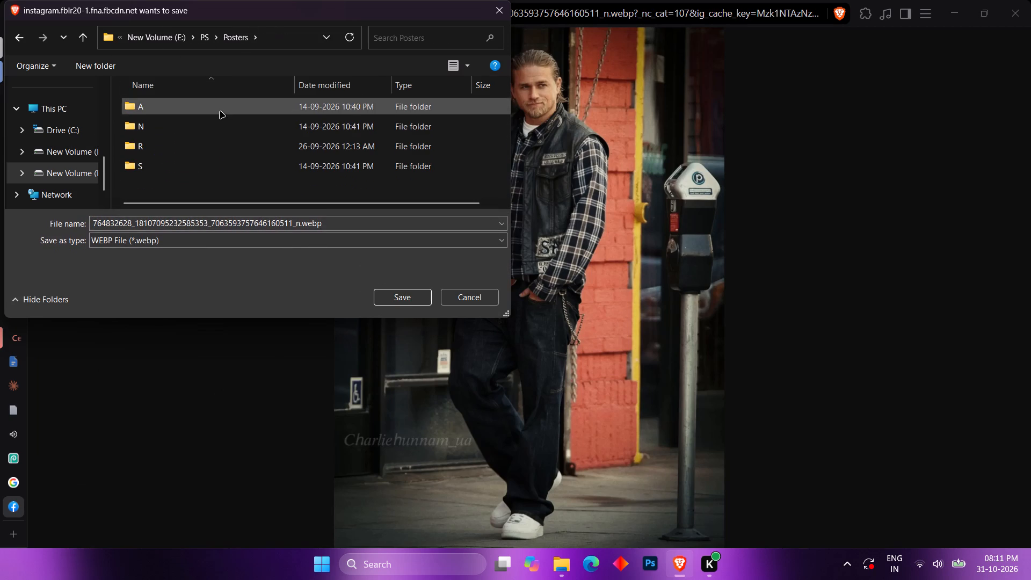
double_click(217, 141)
double_click(316, 118)
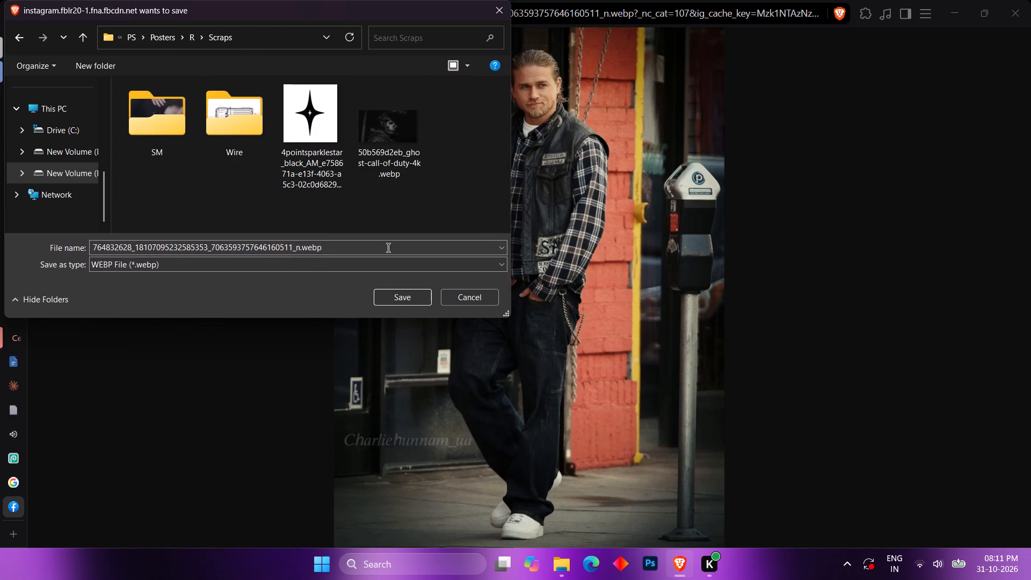
left_click(382, 292)
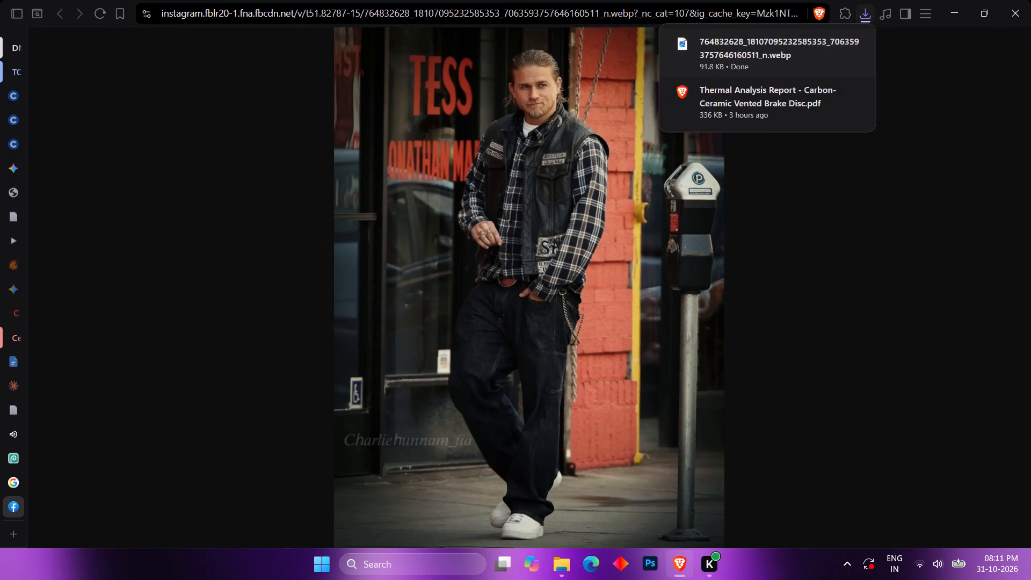
Copy the full-size photo of Jax Teller beside the parking meter and close its page, returning to Photopea.
right_click(587, 99)
left_click(645, 151)
left_click(63, 486)
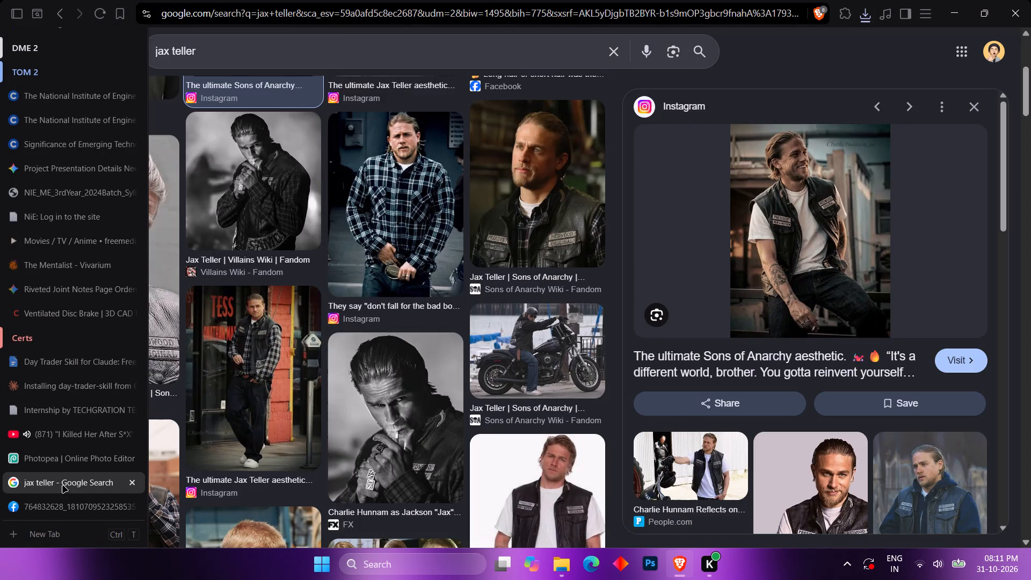
left_click(69, 463)
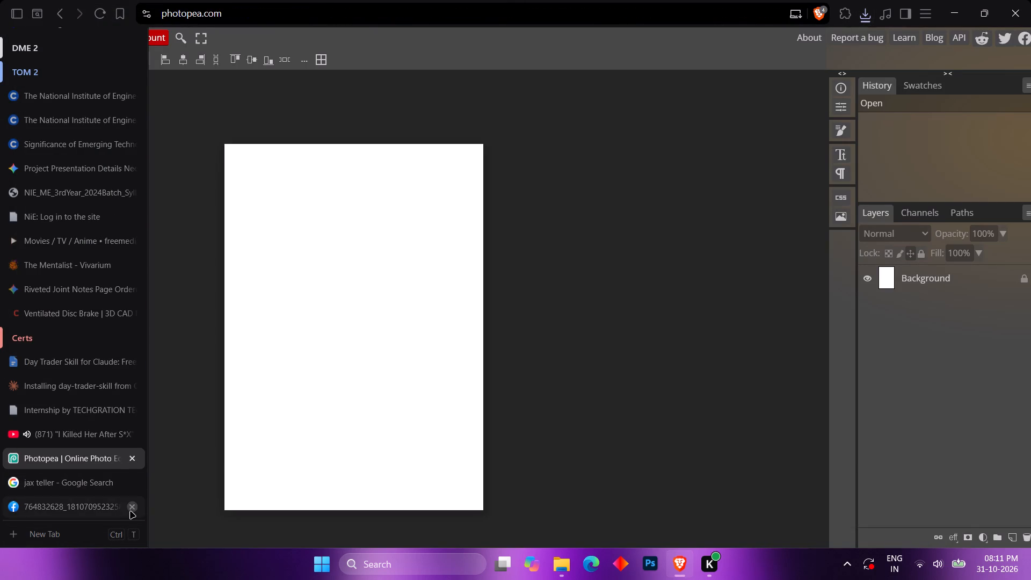
left_click(130, 512)
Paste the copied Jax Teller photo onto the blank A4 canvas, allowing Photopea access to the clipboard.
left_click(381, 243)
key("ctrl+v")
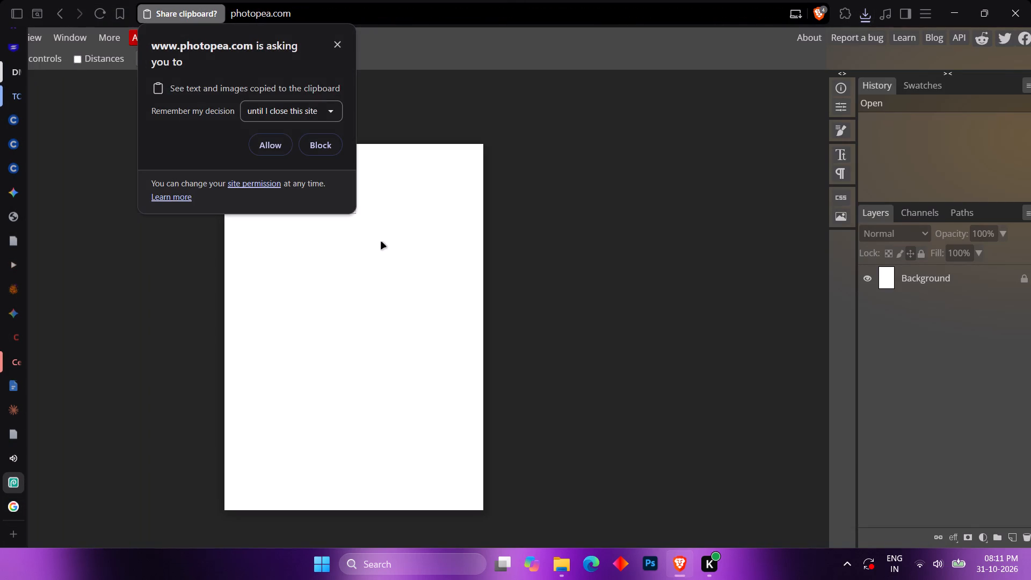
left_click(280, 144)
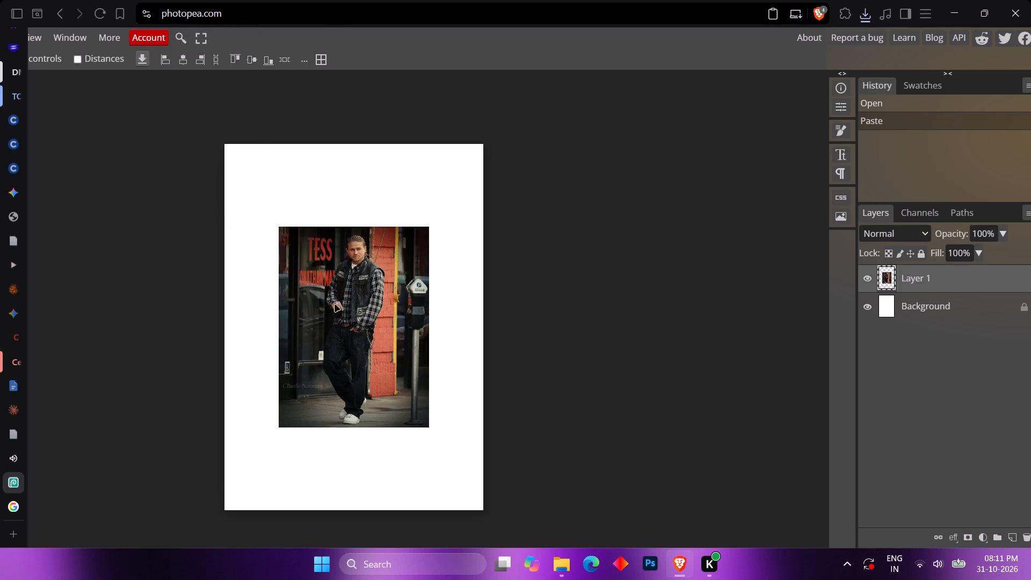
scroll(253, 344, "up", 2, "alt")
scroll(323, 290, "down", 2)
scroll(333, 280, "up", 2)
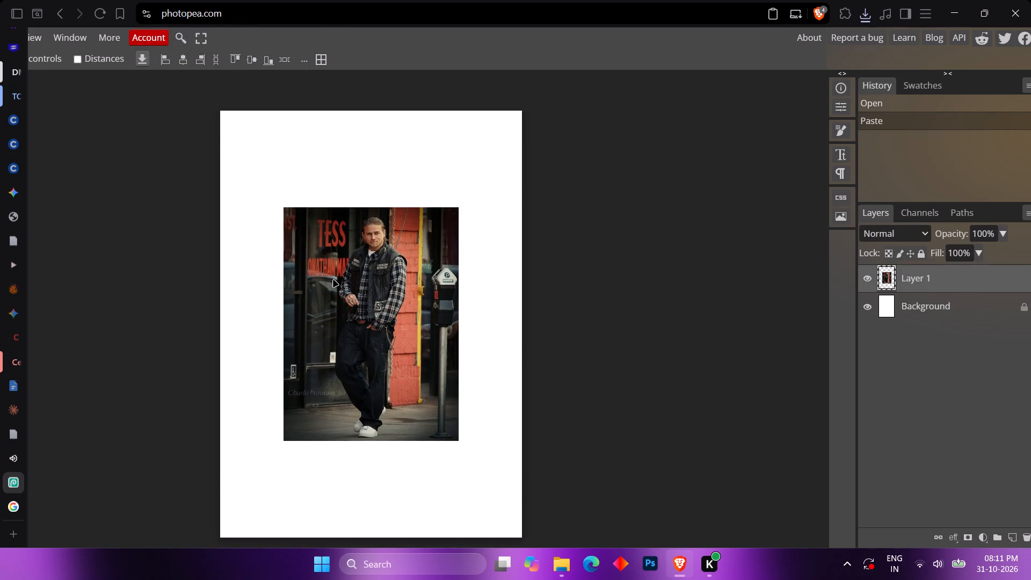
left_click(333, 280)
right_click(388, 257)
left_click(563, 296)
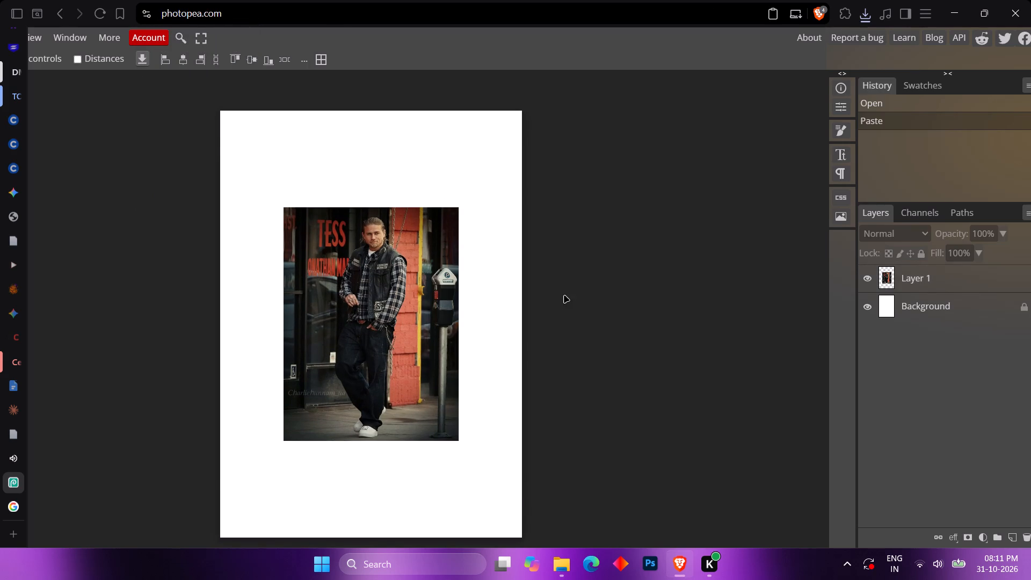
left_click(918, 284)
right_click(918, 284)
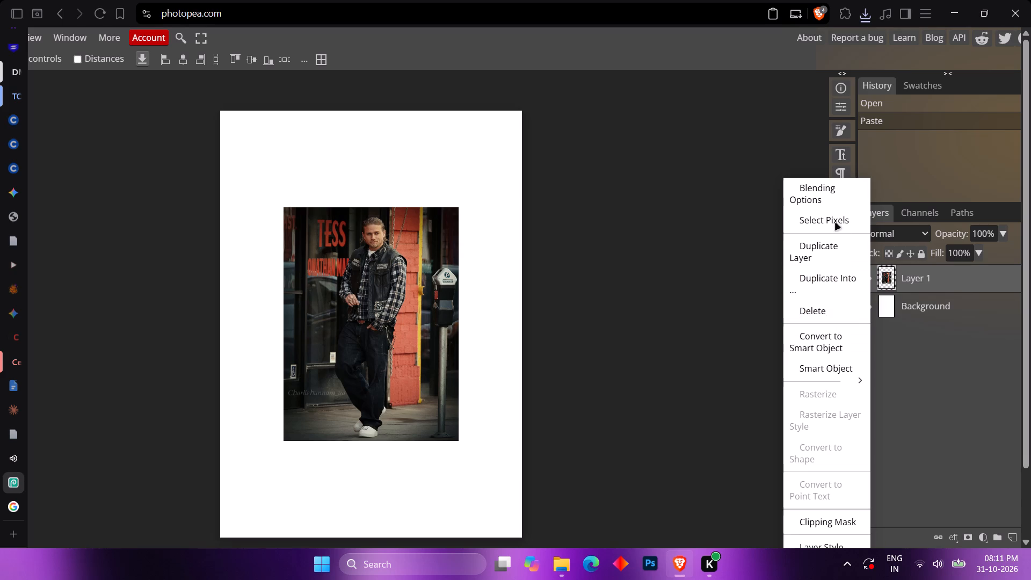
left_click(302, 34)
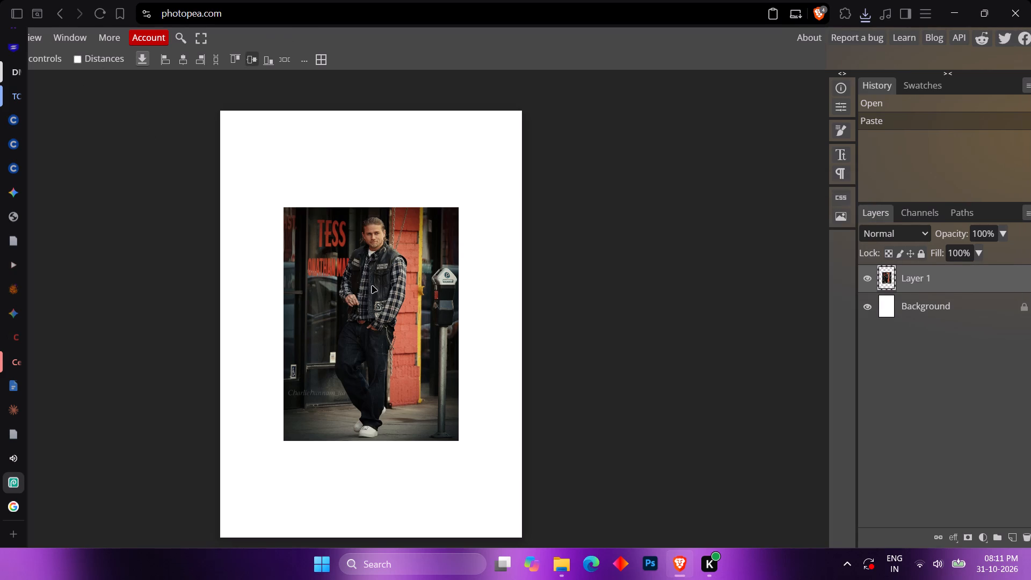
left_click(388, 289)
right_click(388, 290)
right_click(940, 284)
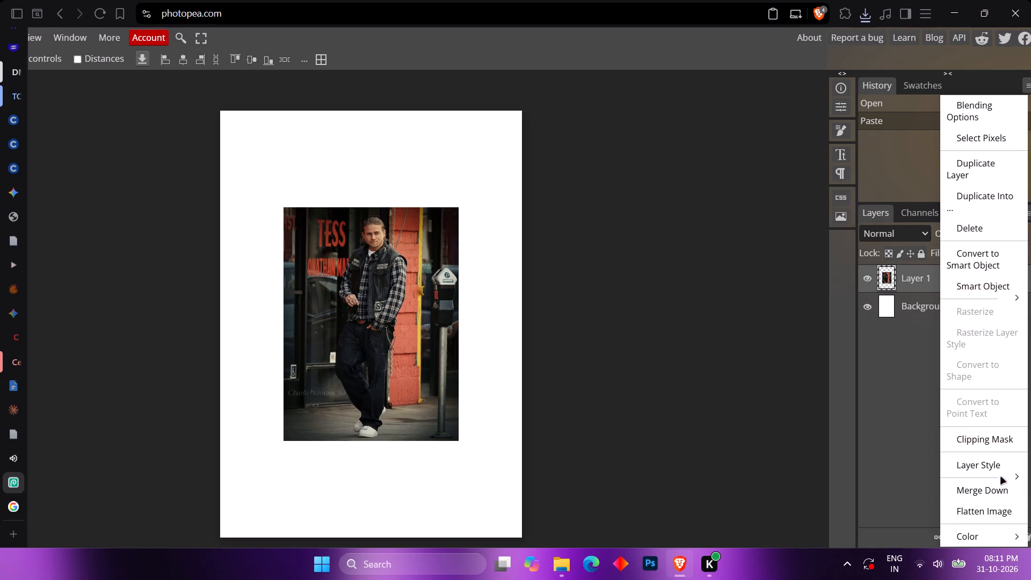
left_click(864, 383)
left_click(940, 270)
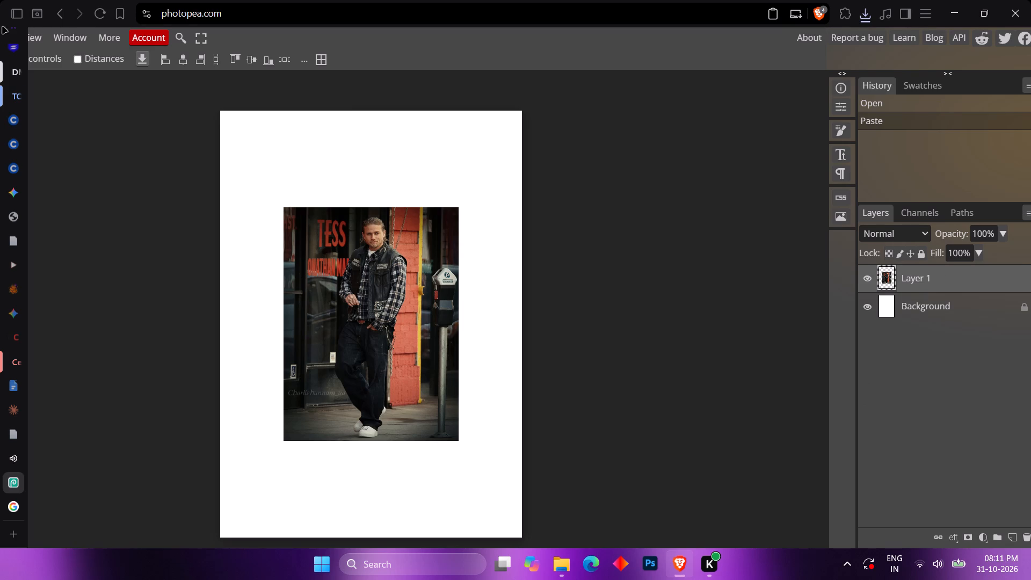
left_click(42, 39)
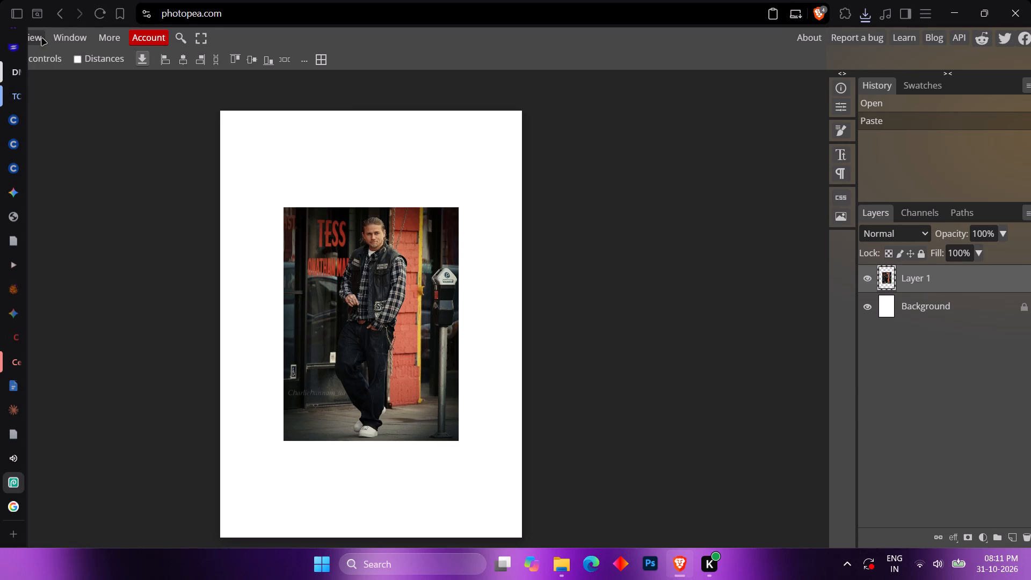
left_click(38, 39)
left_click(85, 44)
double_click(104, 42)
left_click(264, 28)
Reload the Photopea page, discarding the unsaved project.
left_click(98, 11)
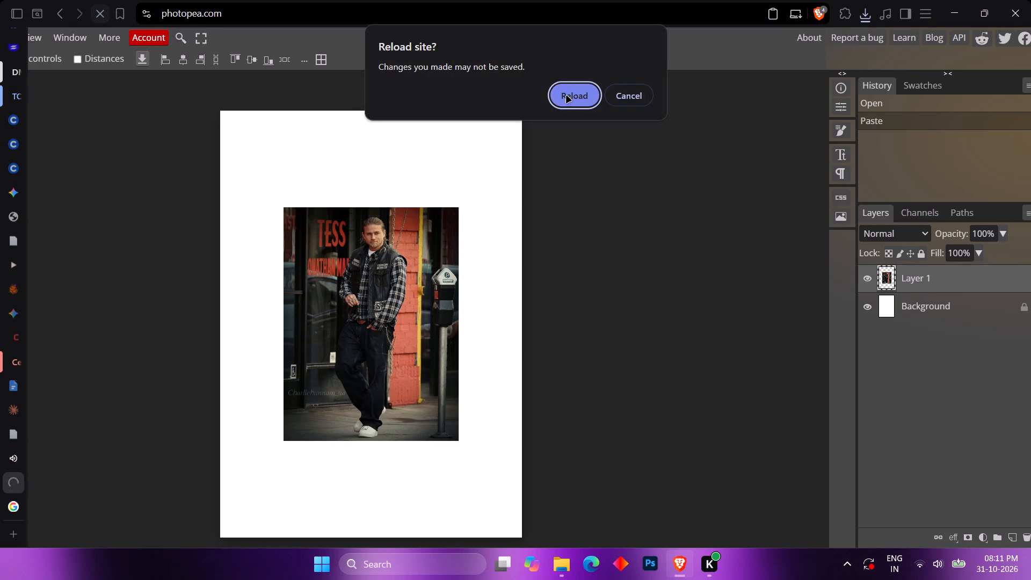
left_click(567, 96)
Expand the browser's vertical tab sidebar beside the Photopea page.
left_click(148, 81)
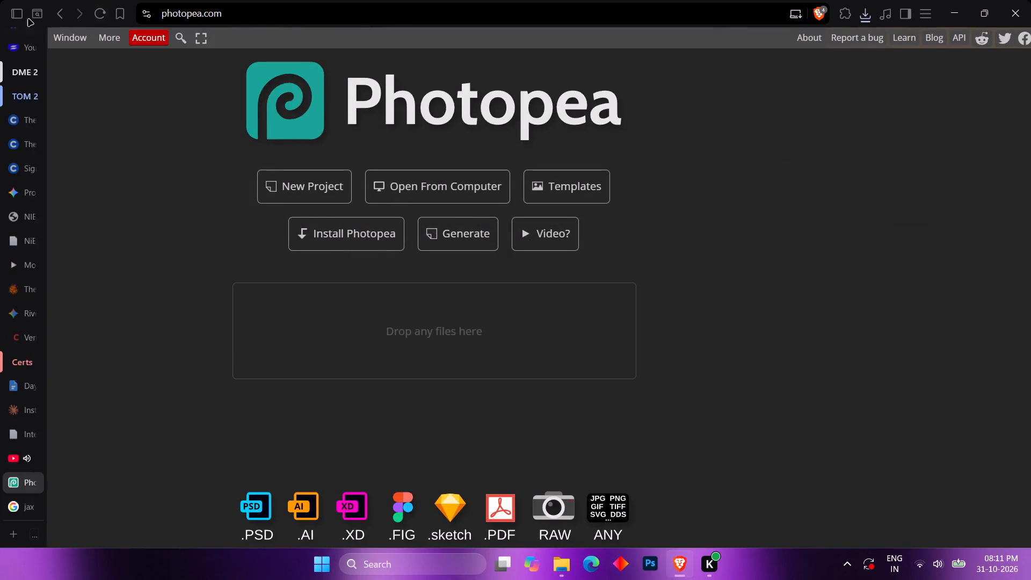
left_click(35, 15)
left_click(35, 15)
left_click(9, 15)
left_click(19, 15)
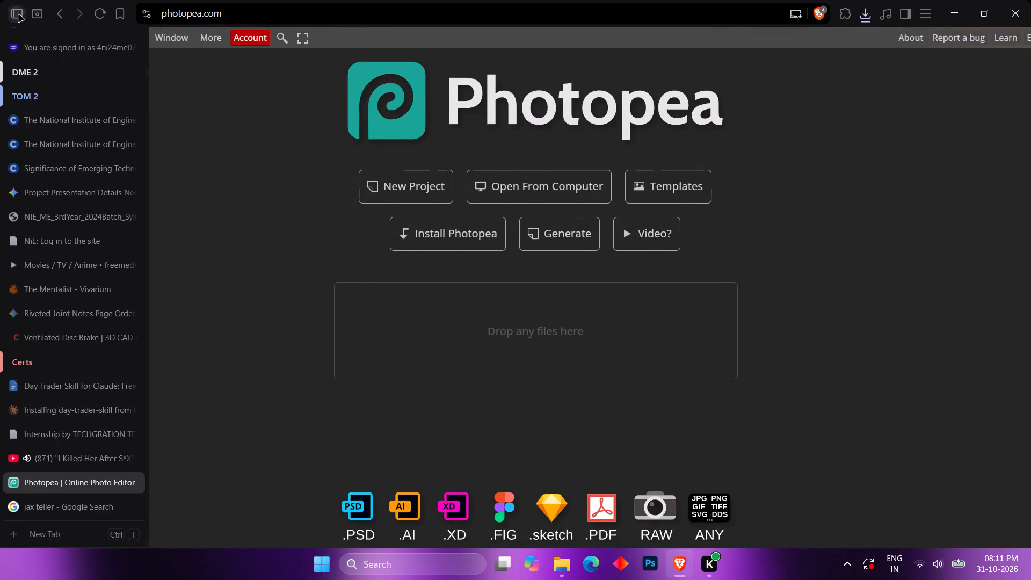
Switch to full-screen view and create a new project from the A4 print preset, 21 × 29.7 cm at 300 DPI with white background.
left_click(297, 39)
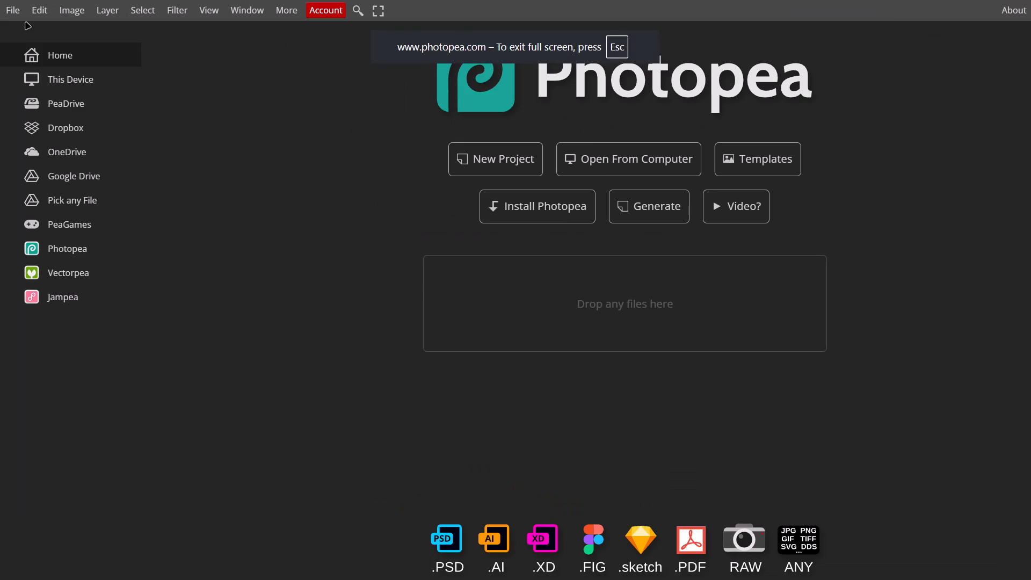
left_click(535, 167)
left_click(564, 75)
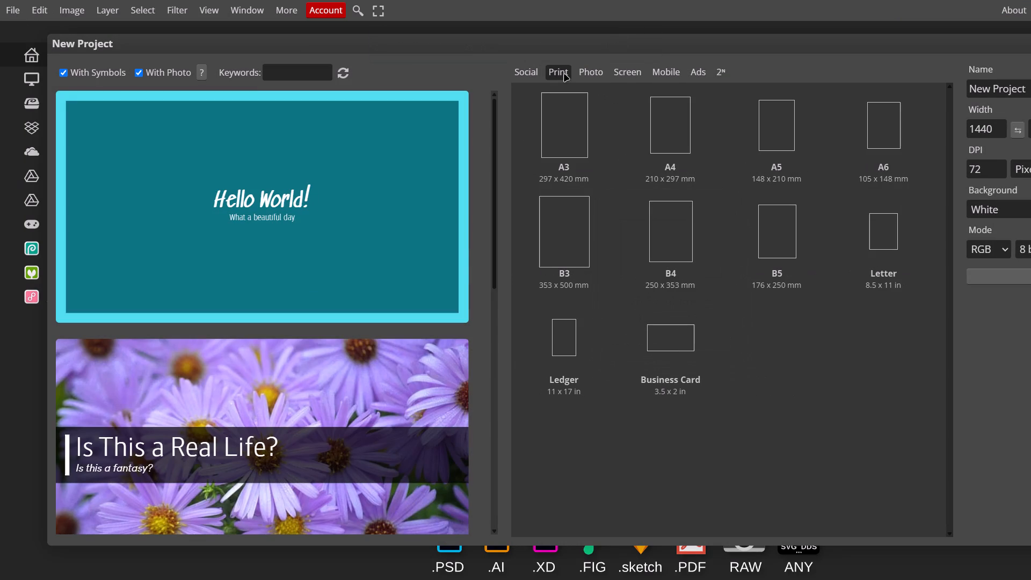
left_click(657, 156)
left_click_drag(742, 48, 587, 59)
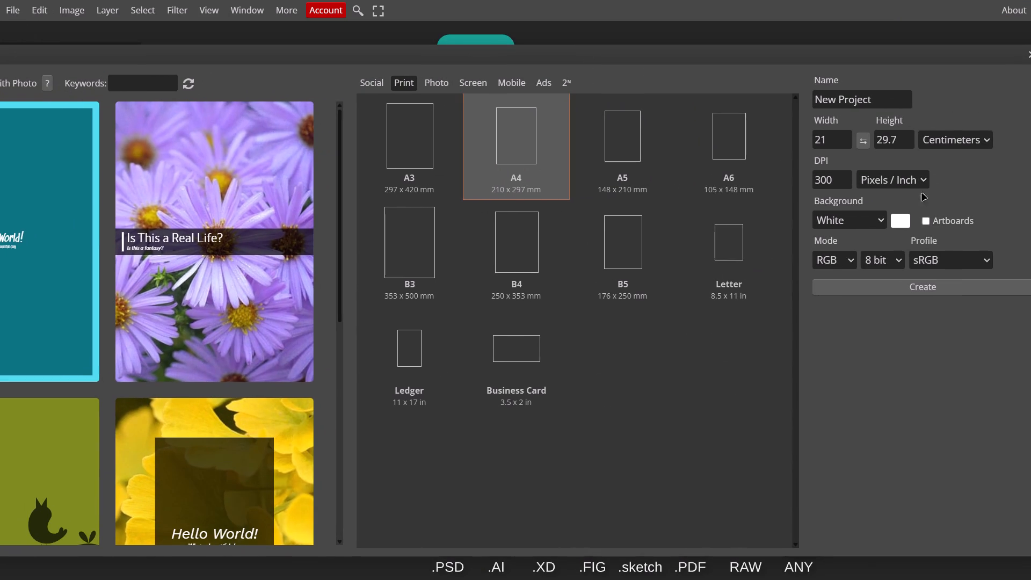
left_click(909, 289)
Paste the copied Jax Teller parking meter photo onto the blank A4 canvas.
right_click(311, 250)
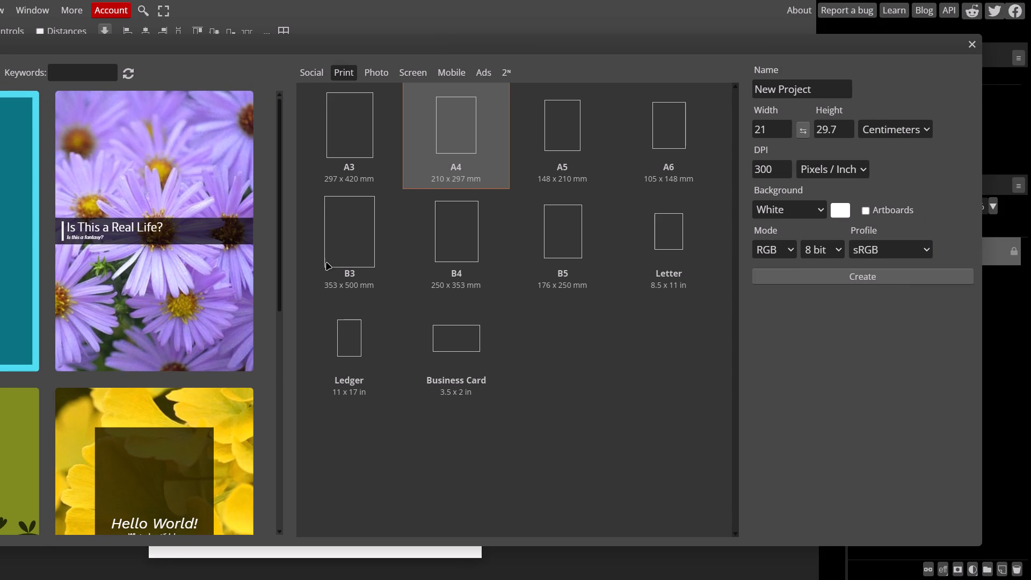
left_click(305, 262)
key("ctrl+v")
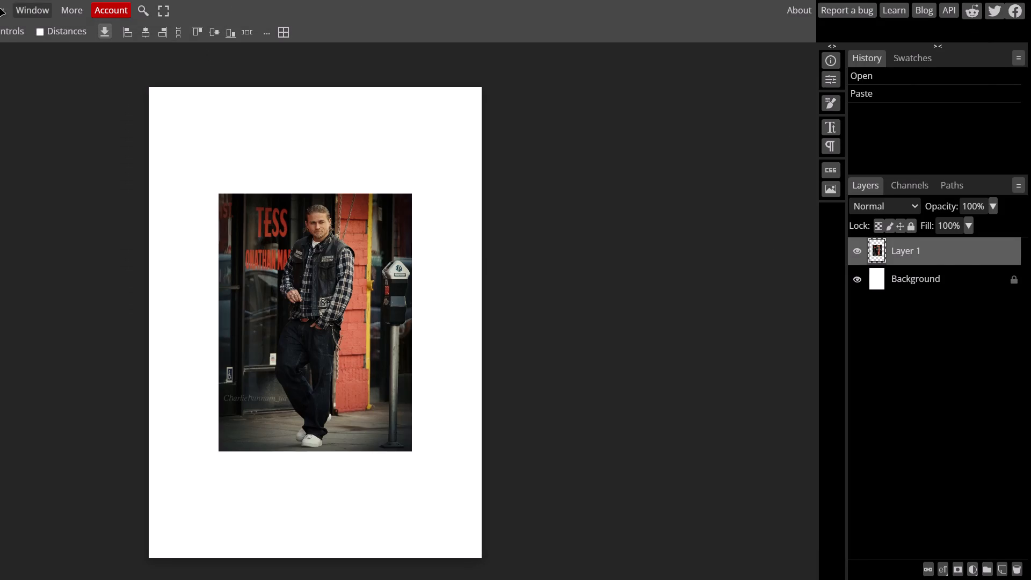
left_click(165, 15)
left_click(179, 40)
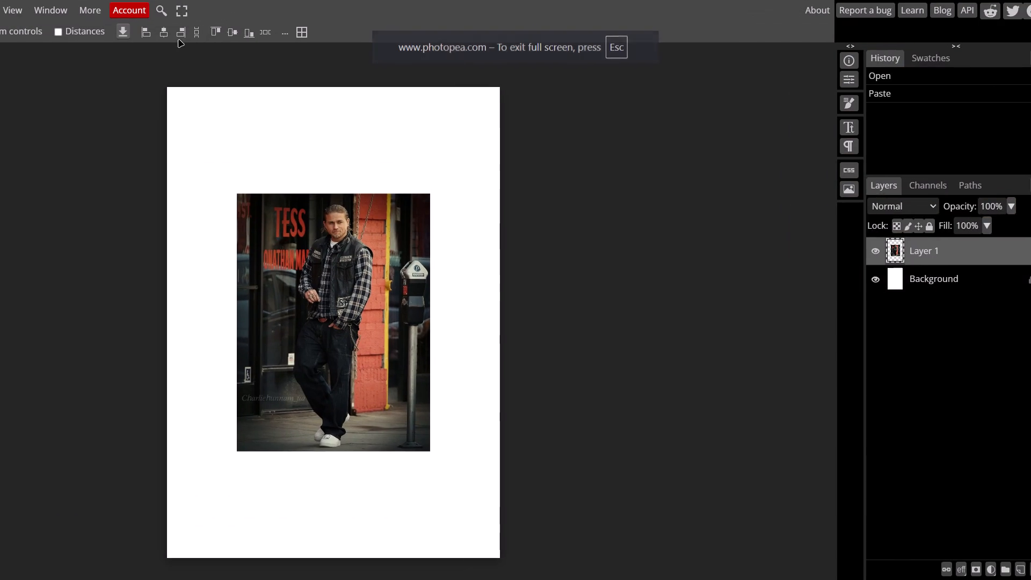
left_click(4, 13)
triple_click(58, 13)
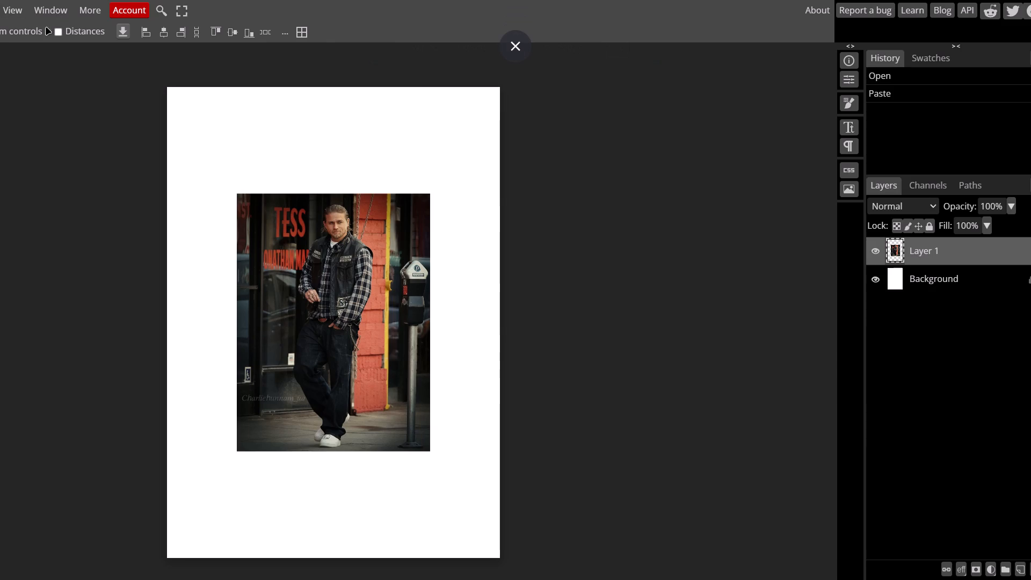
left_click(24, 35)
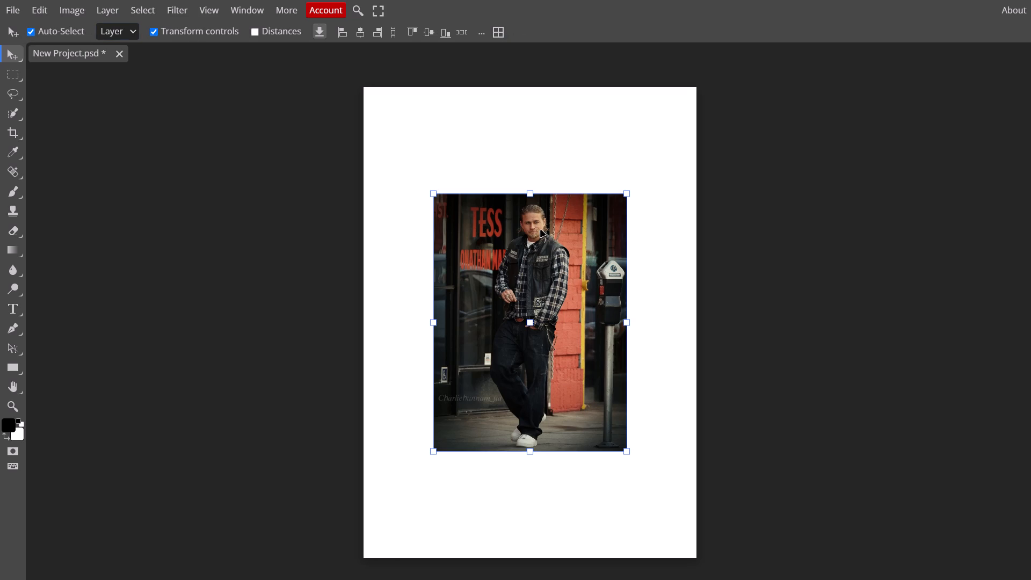
Scale the pasted Jax Teller photo up to about 193% so it covers the whole canvas, and apply the transform.
left_click_drag(627, 192, 618, 204)
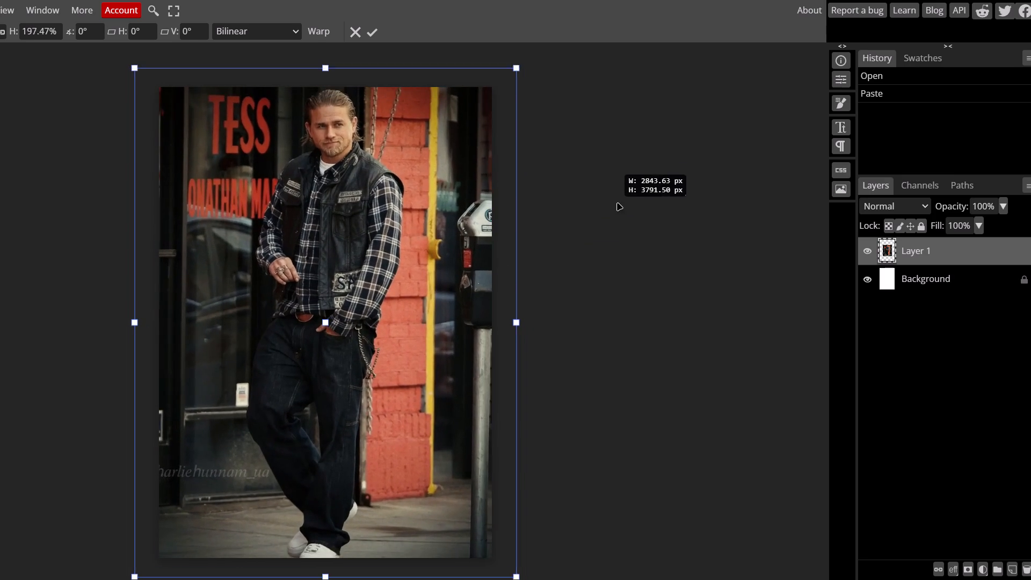
left_click_drag(618, 204, 612, 208)
left_click(587, 233)
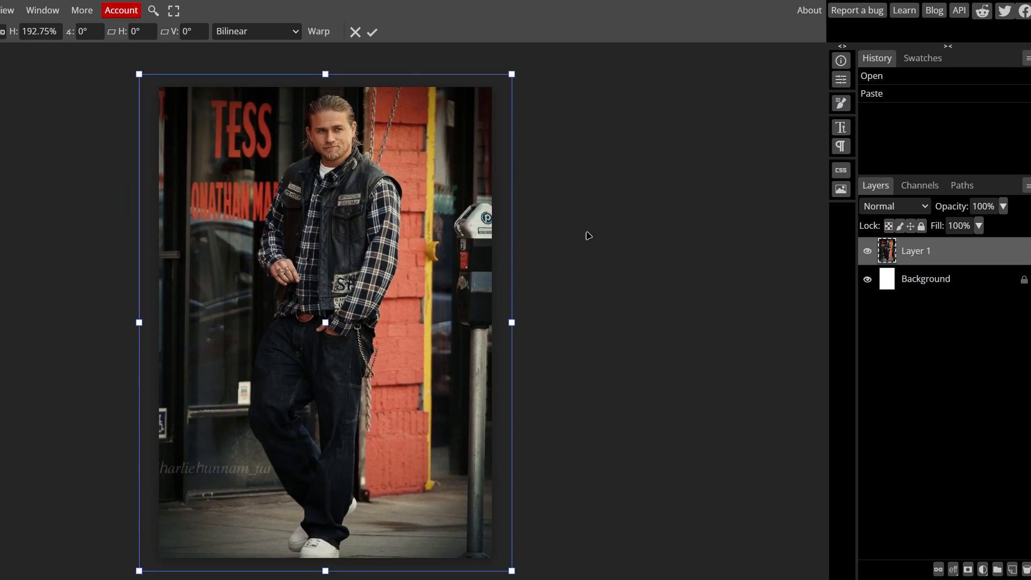
left_click(364, 31)
left_click(367, 32)
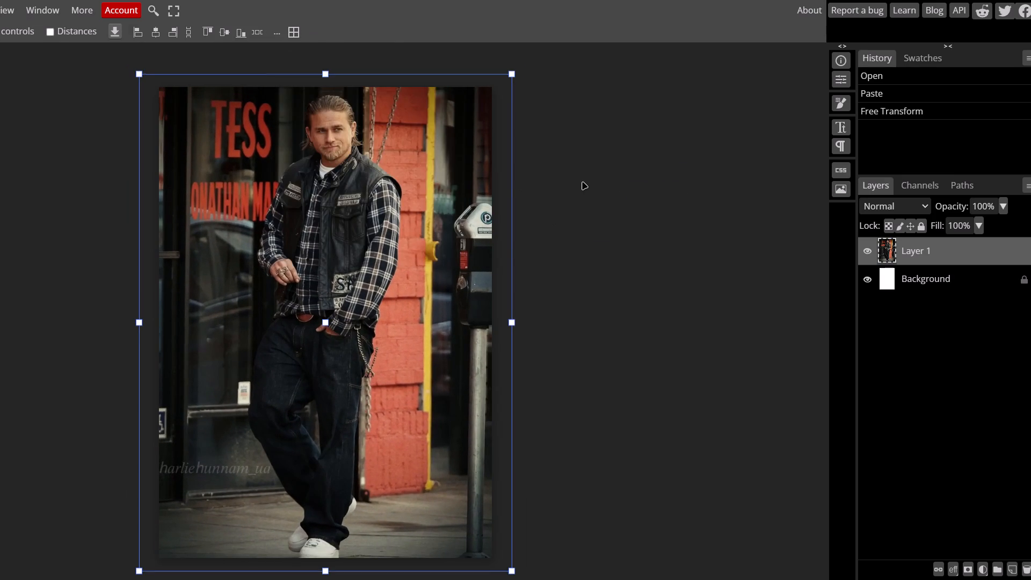
Leave full-screen view and look over the enlarged Jax Teller photo from head to feet.
left_click(559, 185)
left_click(171, 8)
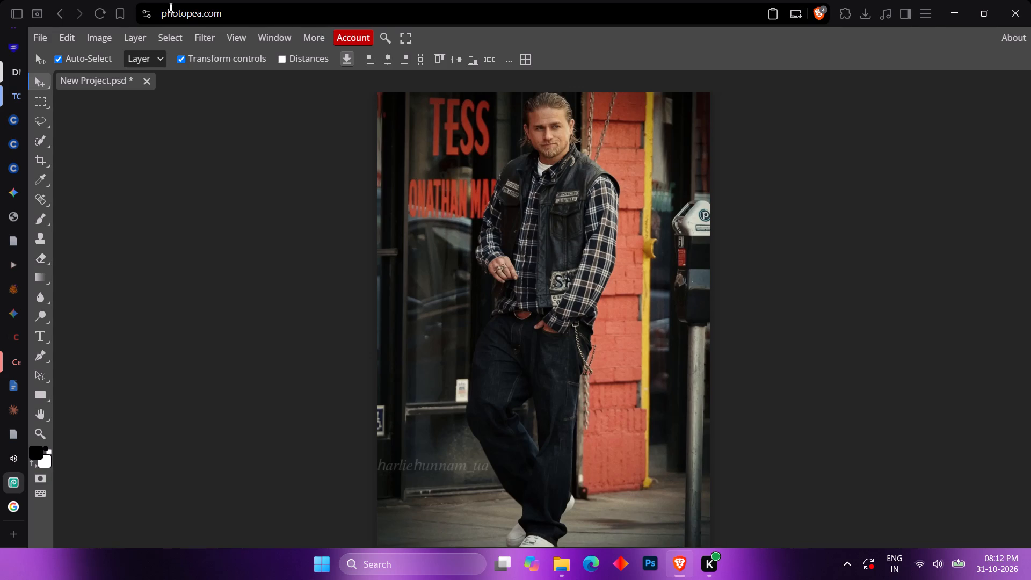
scroll(342, 227, "down", 3)
scroll(333, 219, "up", 4)
scroll(333, 219, "down", 2)
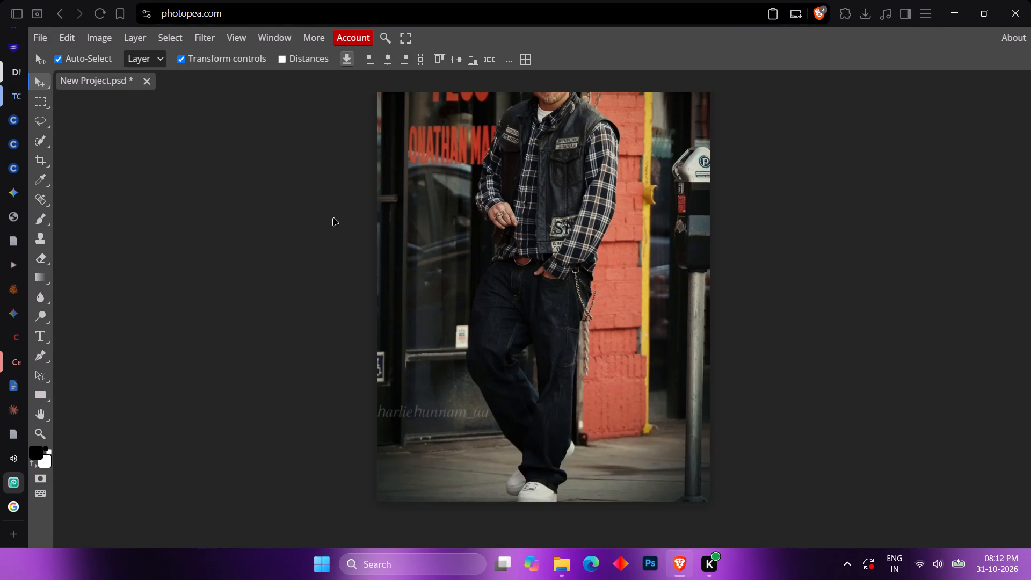
scroll(333, 219, "up", 1)
Return to the Jax Teller image results and search Google Images for "sons of anarchy episode shots" instead.
left_click(66, 519)
left_click(69, 513)
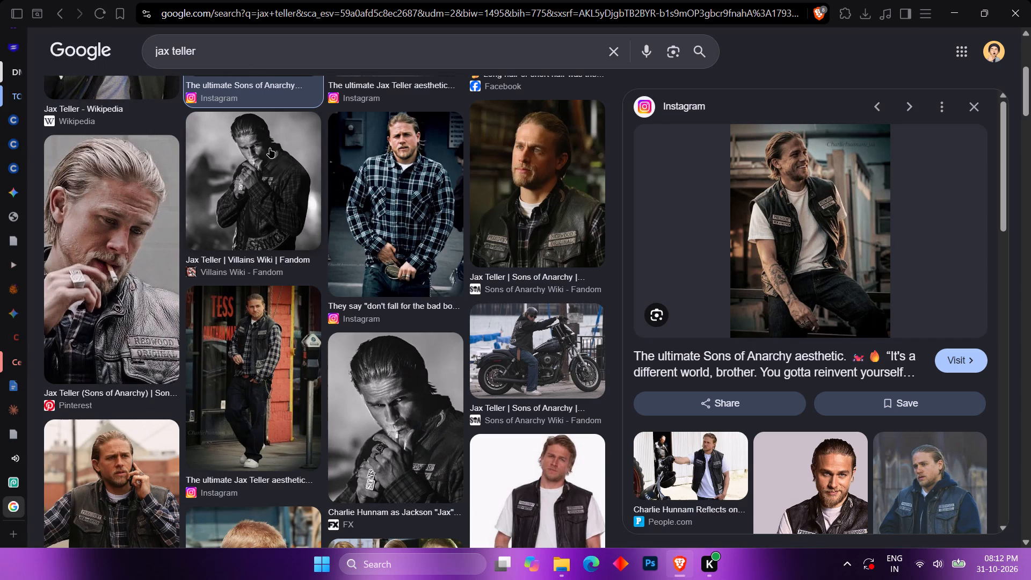
left_click_drag(215, 57, 108, 60)
type("sons of anarc")
type("hy shots")
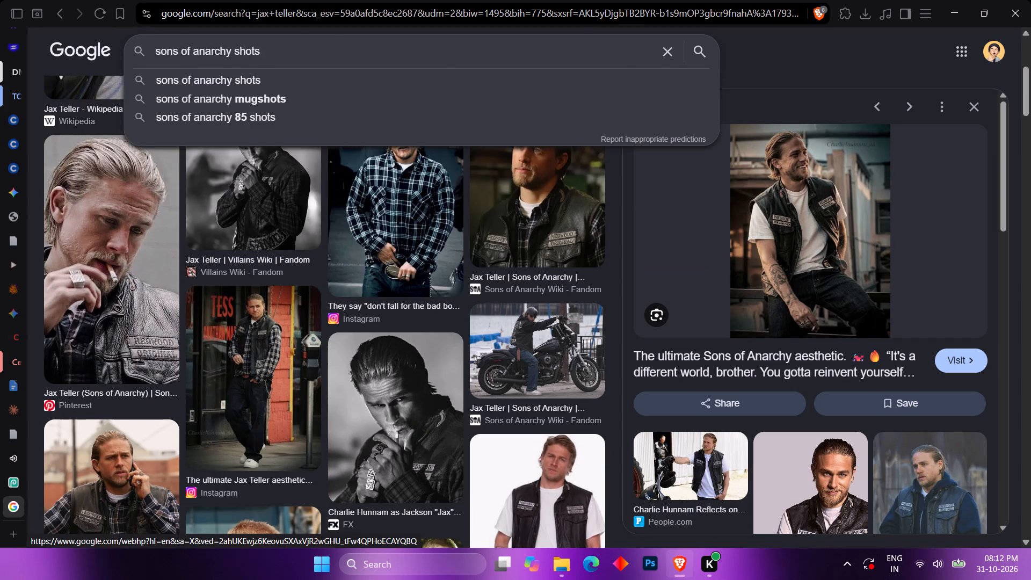
key("ctrl+BackSpace")
type("episode")
key("space")
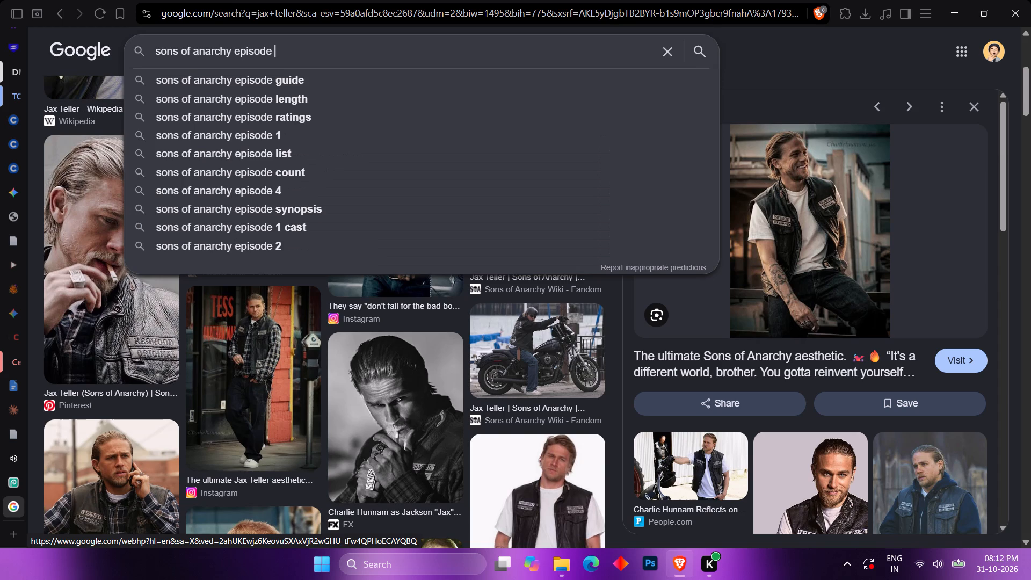
type("pcs")
key("BackSpace")
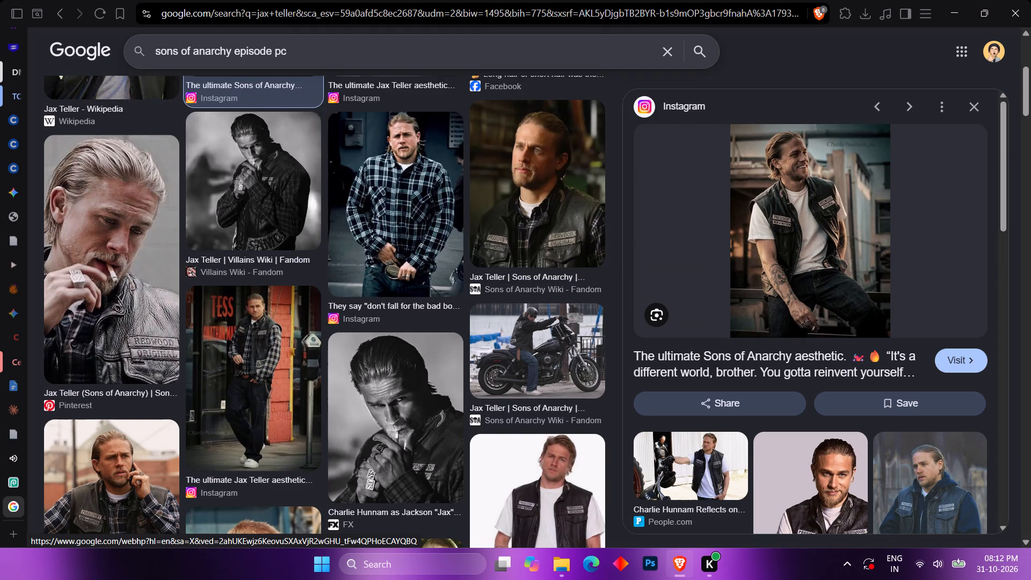
key("BackSpace")
type("ics")
key("ctrl+BackSpace")
type("shots")
key("Return")
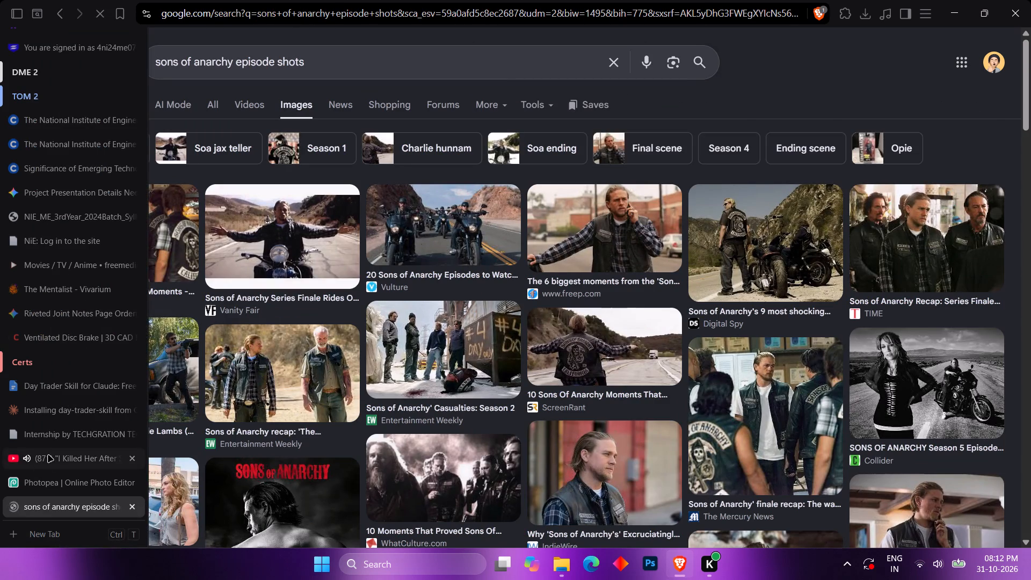
Search YouTube for "sons of anarchy songs" and play the Complete Intro/Opening Credits video.
left_click(48, 455)
left_click(402, 51)
type("sons of anar")
key("Down")
key("Down")
key("Down")
key("Down")
key("Down")
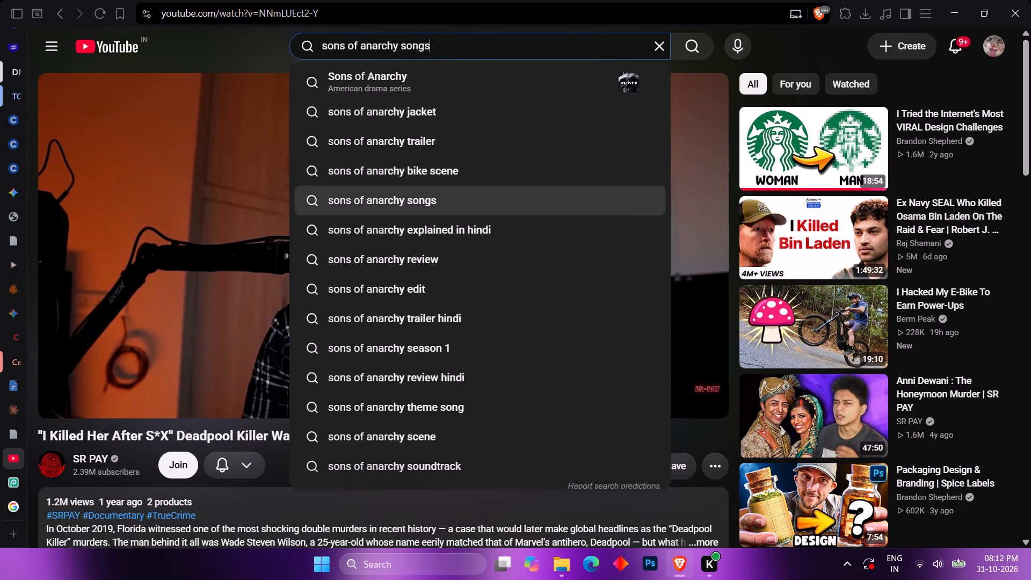
key("Down")
key("Up")
key("Return")
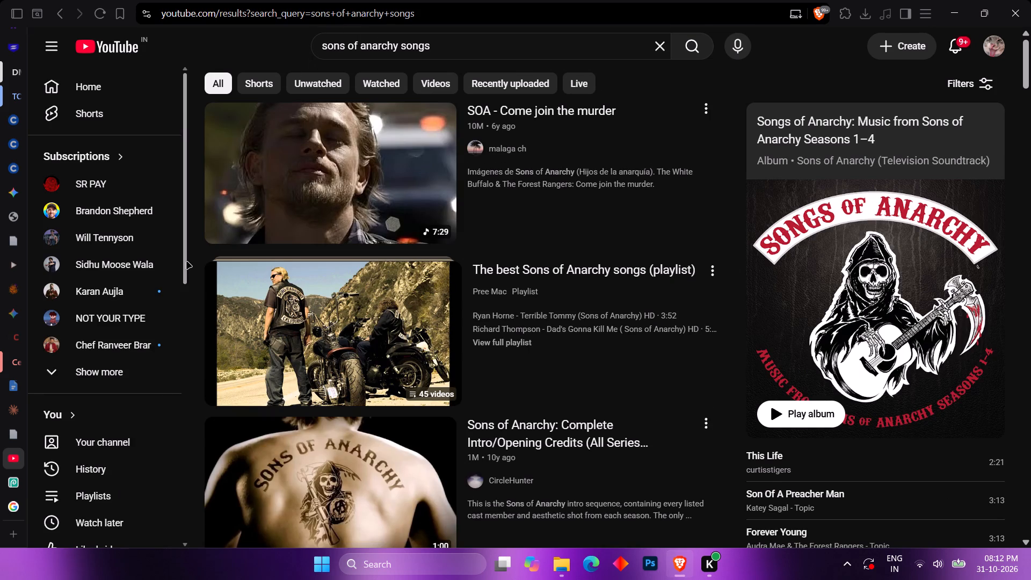
scroll(280, 274, "down", 2)
left_click(311, 330)
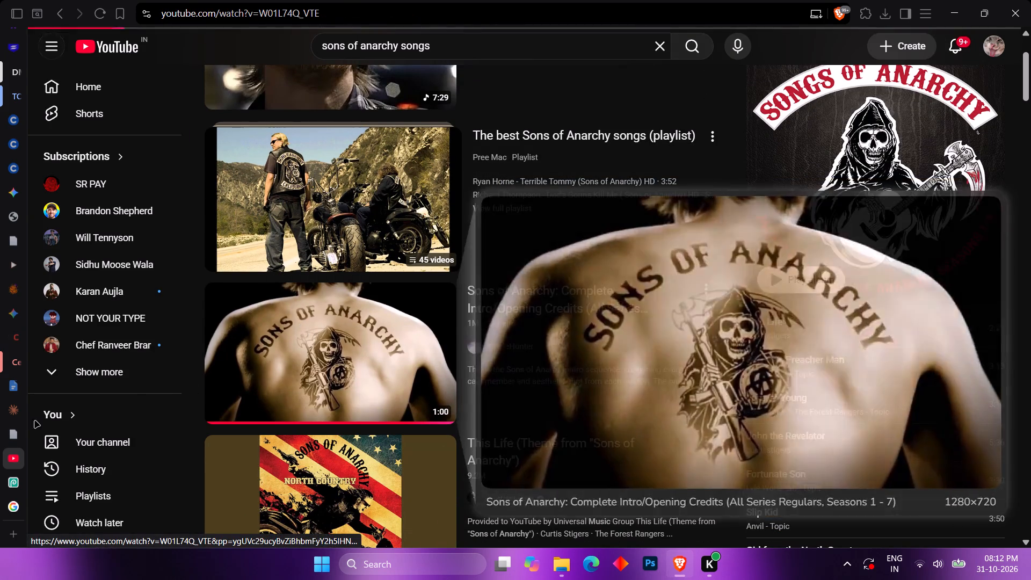
Copy the TIME picture of Jax standing between two club members from the episode shots image results.
left_click(24, 509)
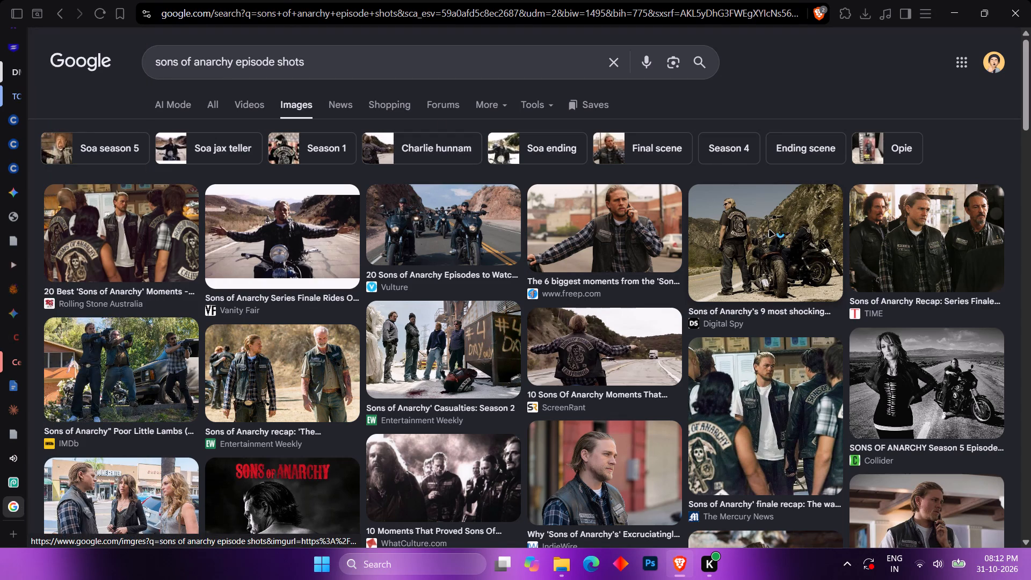
left_click(905, 225)
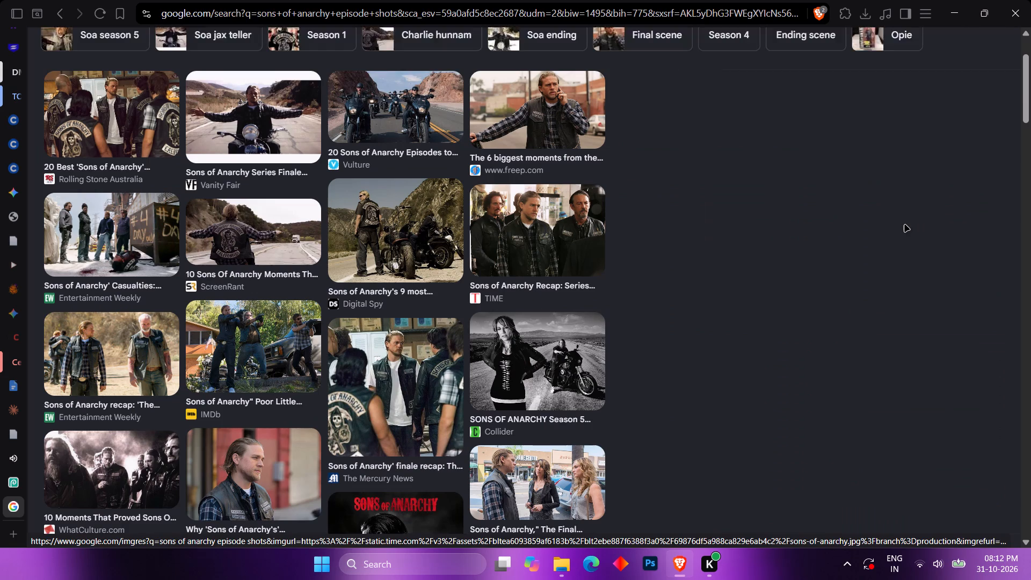
scroll(557, 273, "up", 2)
right_click(743, 386)
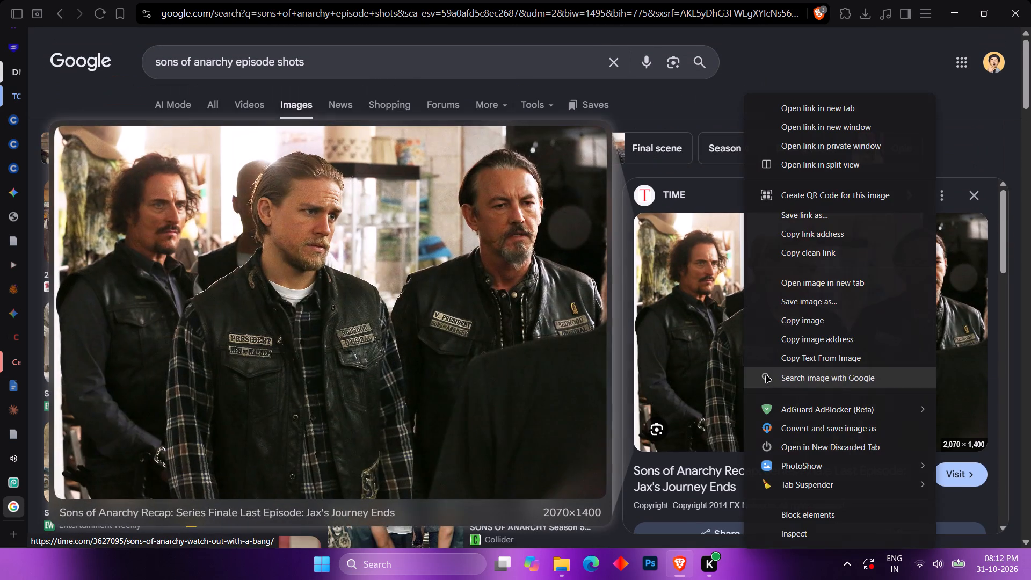
left_click(827, 318)
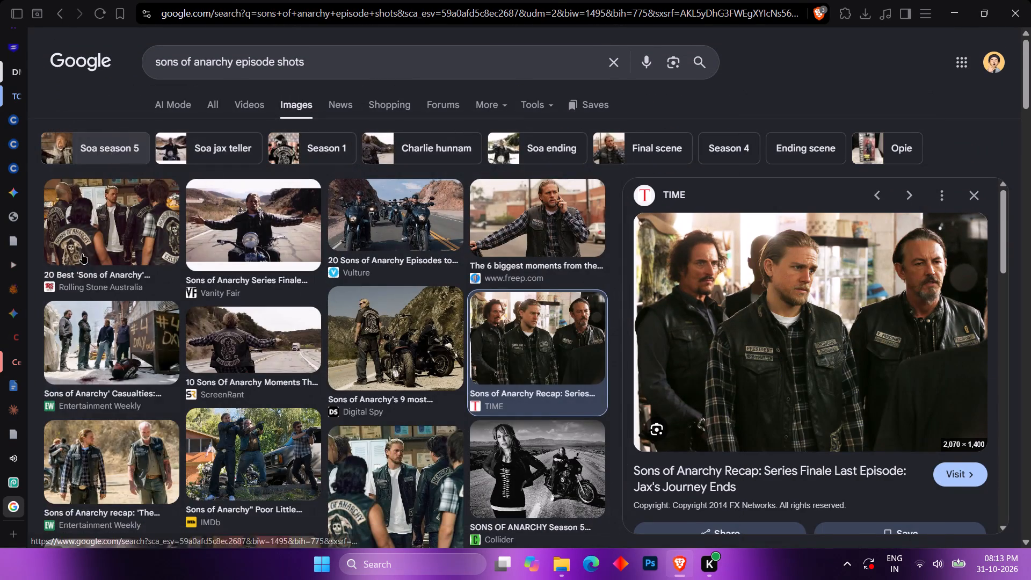
Paste the copied TIME group picture into the Photopea poster as a new layer over the Jax Teller photo.
left_click(48, 483)
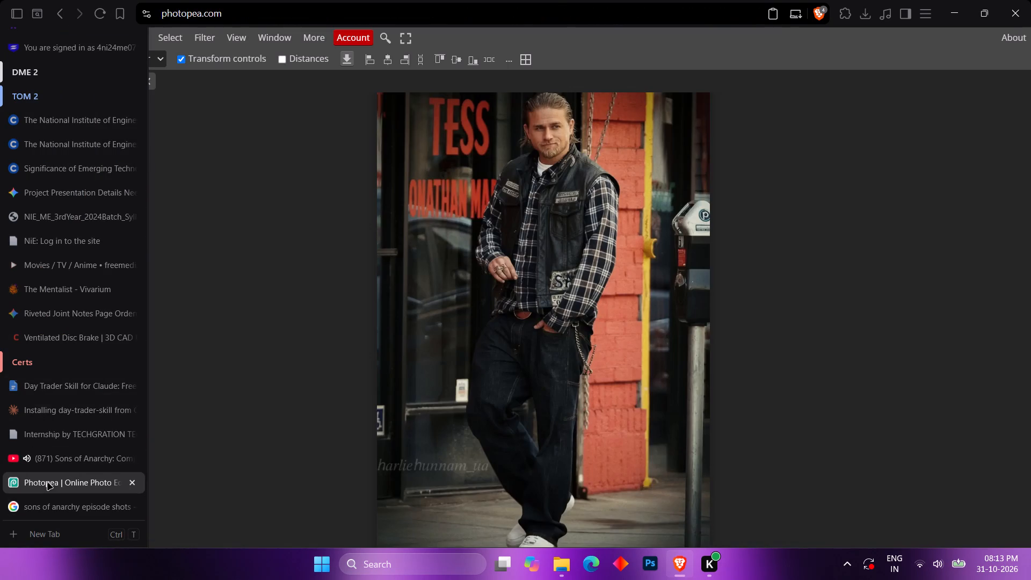
left_click(500, 239)
key("ctrl+v")
left_click(543, 225)
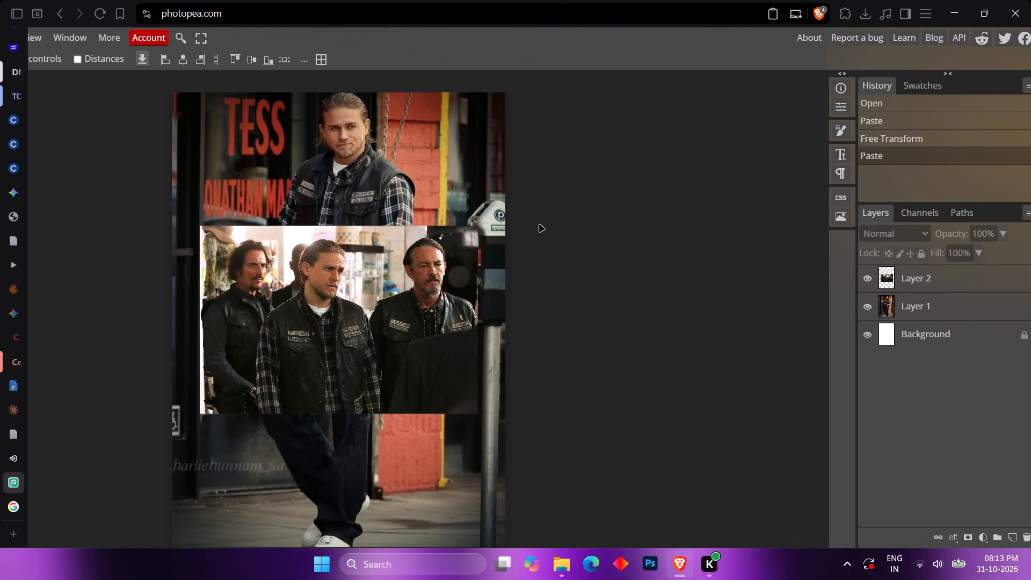
Examine the club group and riding pictures in the "sons of anarchy episode shots" image results for more poster material.
left_click(64, 512)
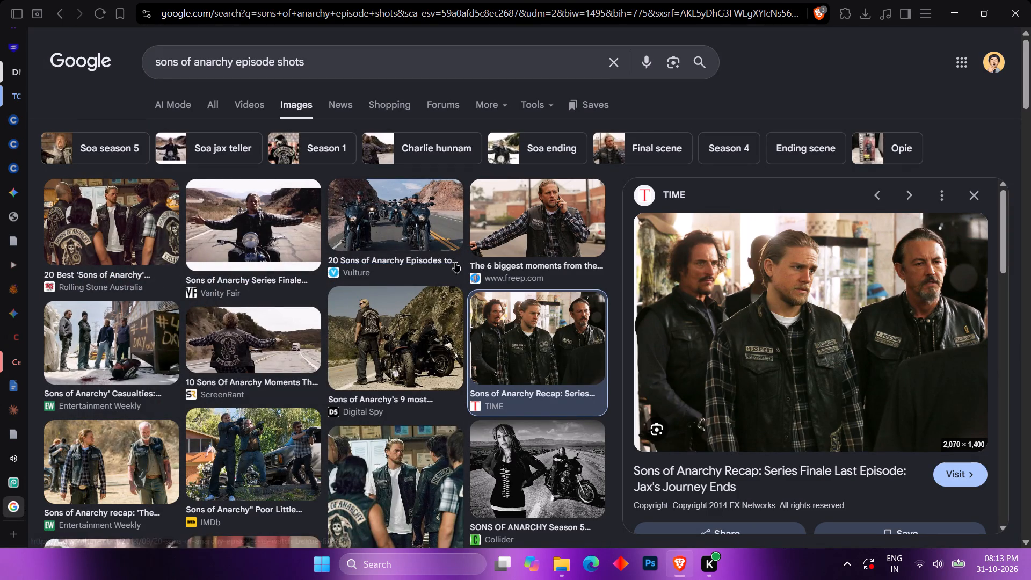
left_click(391, 205)
scroll(907, 373, "down", 2)
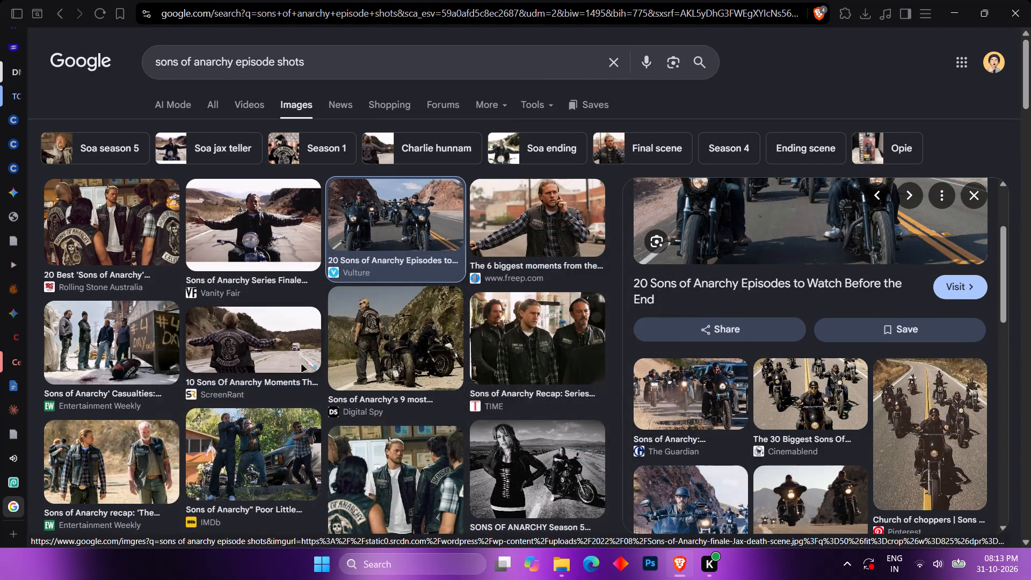
scroll(308, 365, "down", 2)
left_click(444, 386)
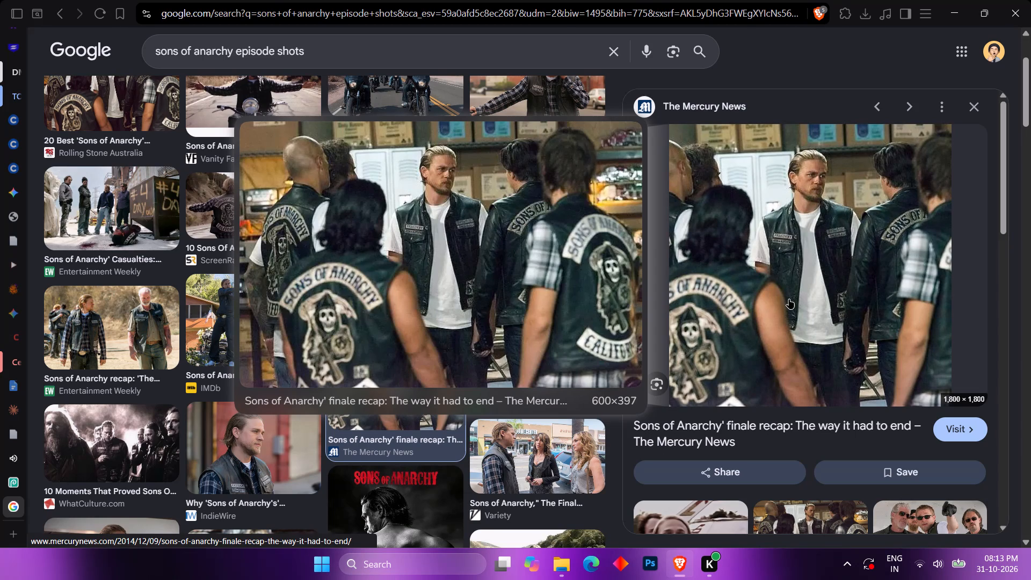
scroll(541, 430, "down", 2)
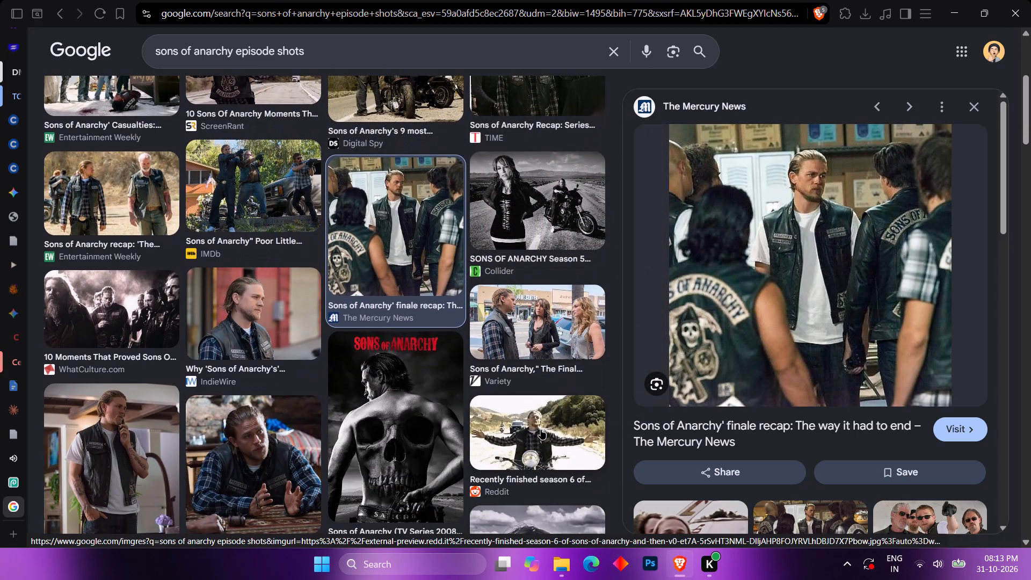
scroll(340, 393, "down", 2)
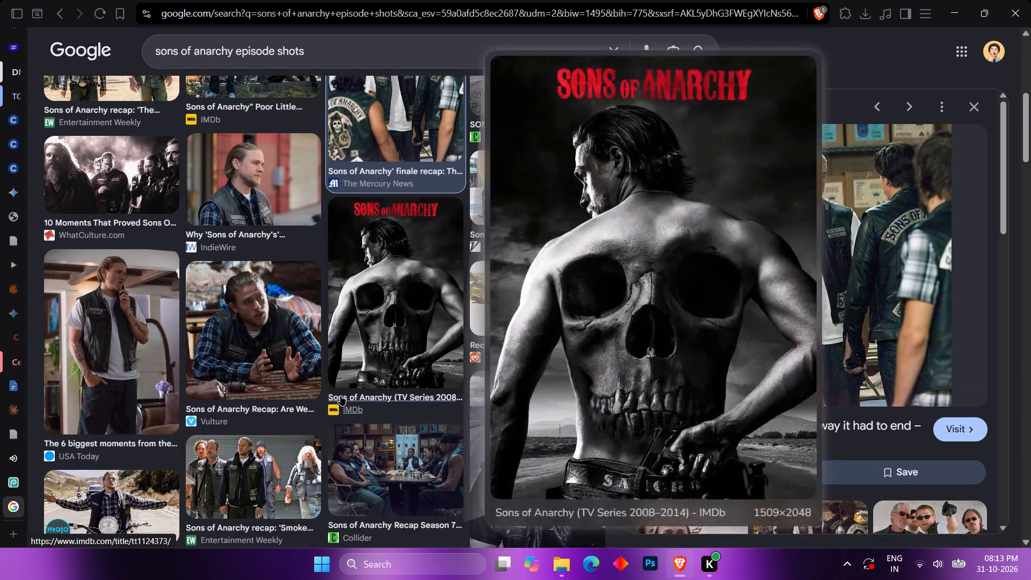
scroll(333, 403, "down", 3)
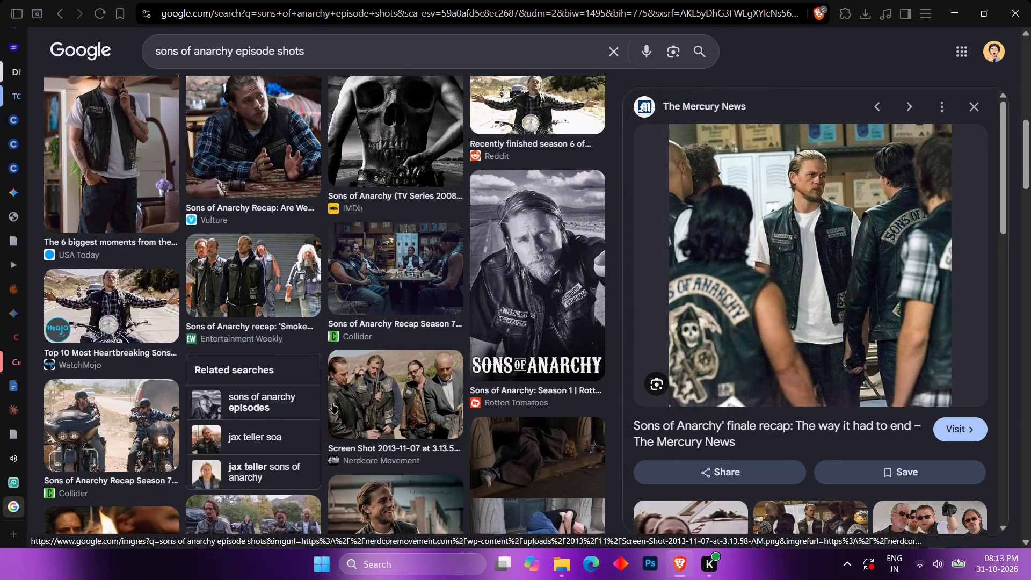
scroll(332, 403, "down", 2)
left_click(406, 236)
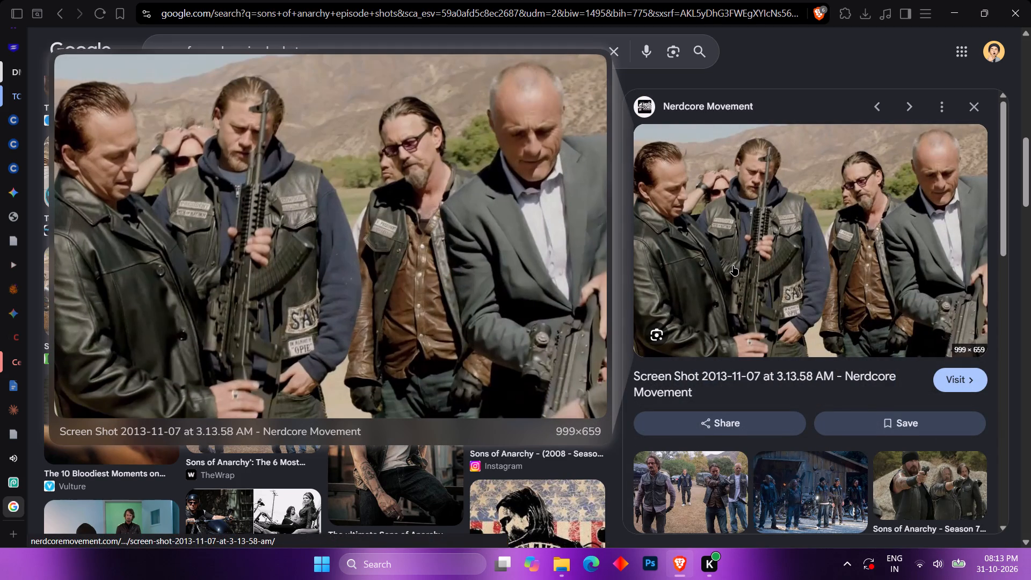
scroll(733, 266, "down", 2)
left_click(819, 361)
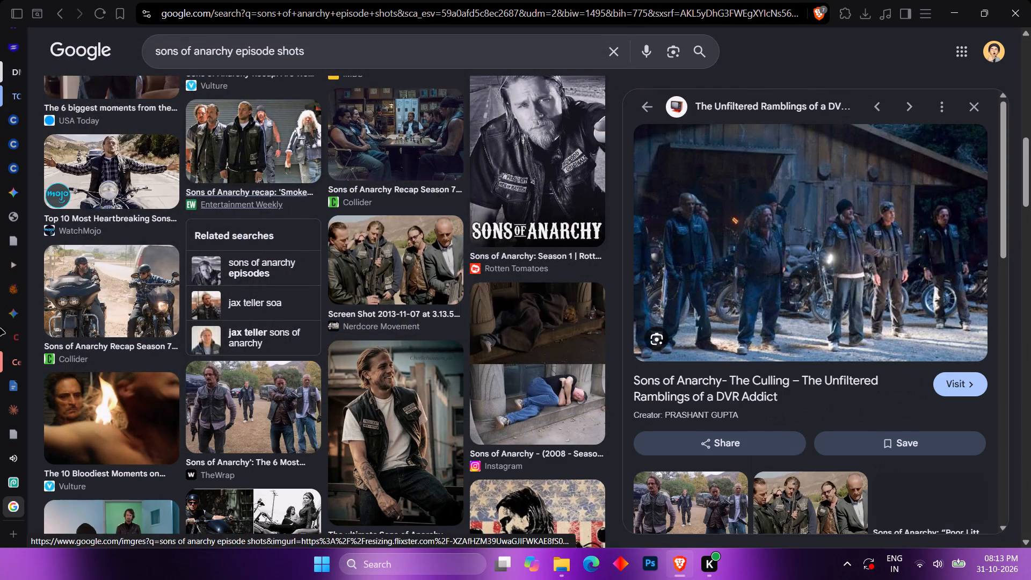
Check on the YouTube opening credits video and preview the Entertainment Weekly group picture in the episode shots results.
left_click(49, 459)
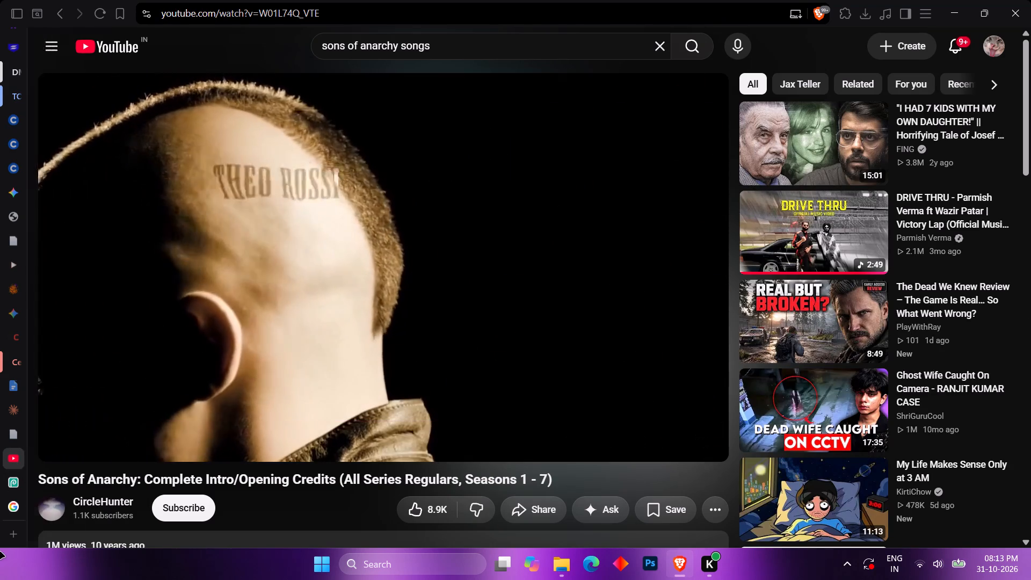
left_click(20, 504)
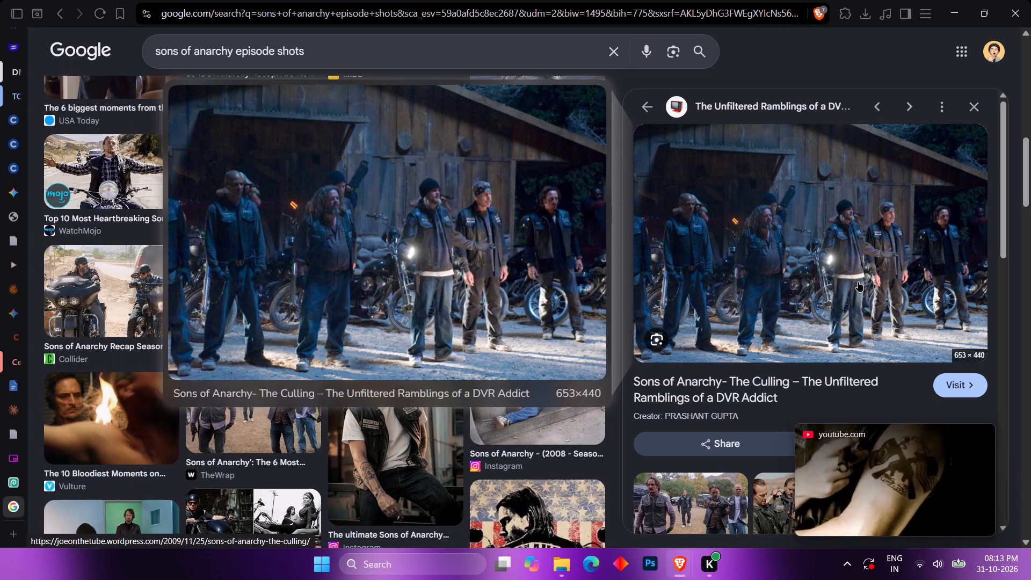
scroll(858, 282, "down", 2)
scroll(393, 373, "up", 12)
scroll(393, 373, "down", 6)
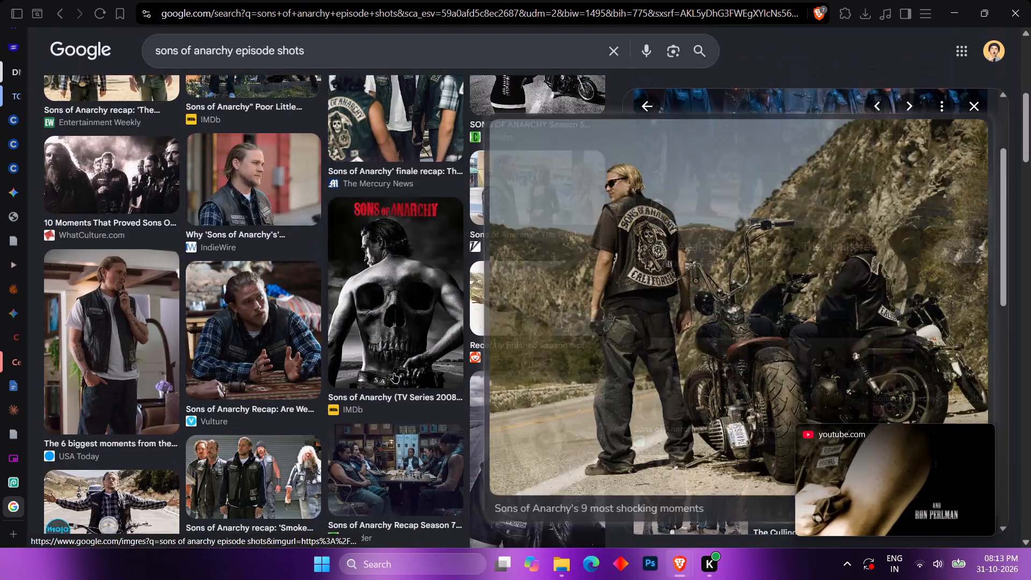
scroll(394, 373, "down", 4)
left_click(291, 216)
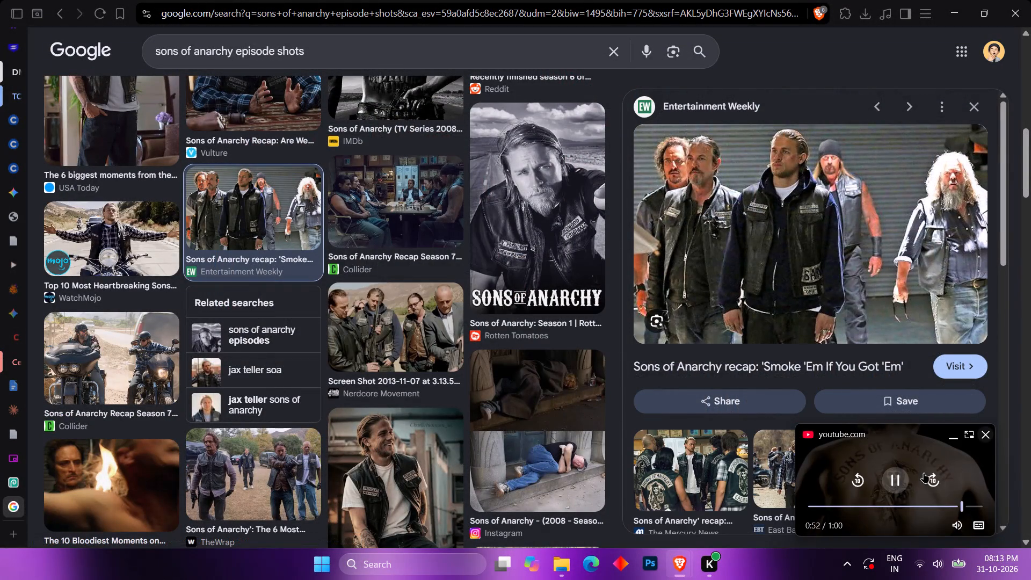
Pause the opening credits video on YouTube and play the recommended FING video instead.
left_click(967, 437)
left_click(519, 293)
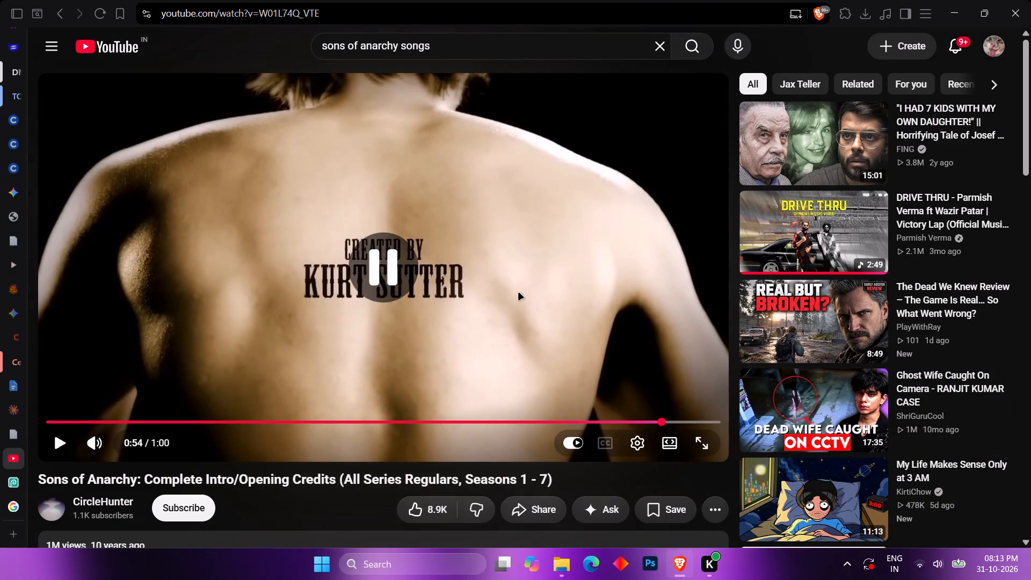
left_click(798, 149)
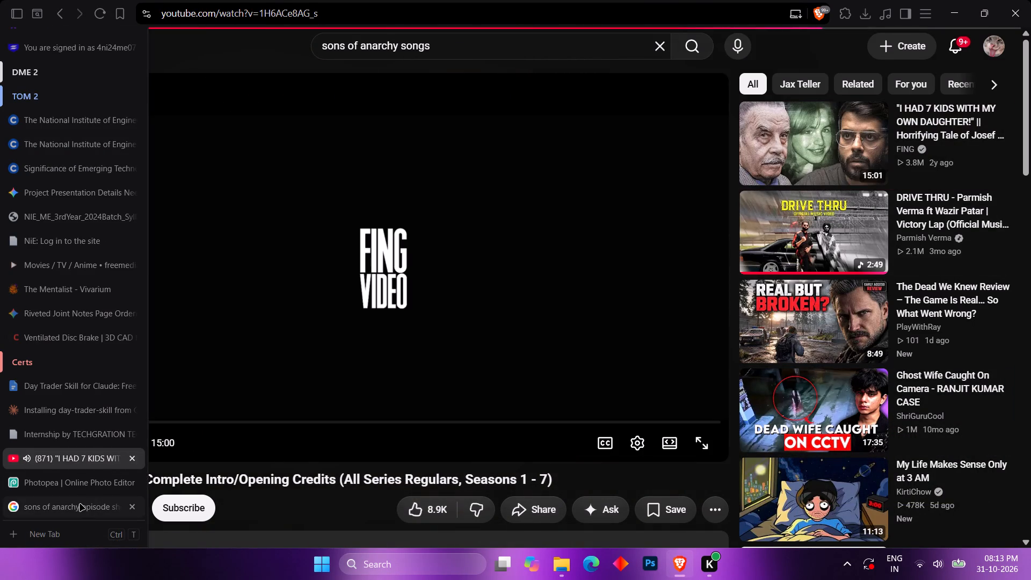
Look further through the episode shots results and refine the Google Images search to "sons of anarchy 4k episode shots".
left_click(80, 504)
scroll(475, 374, "down", 2)
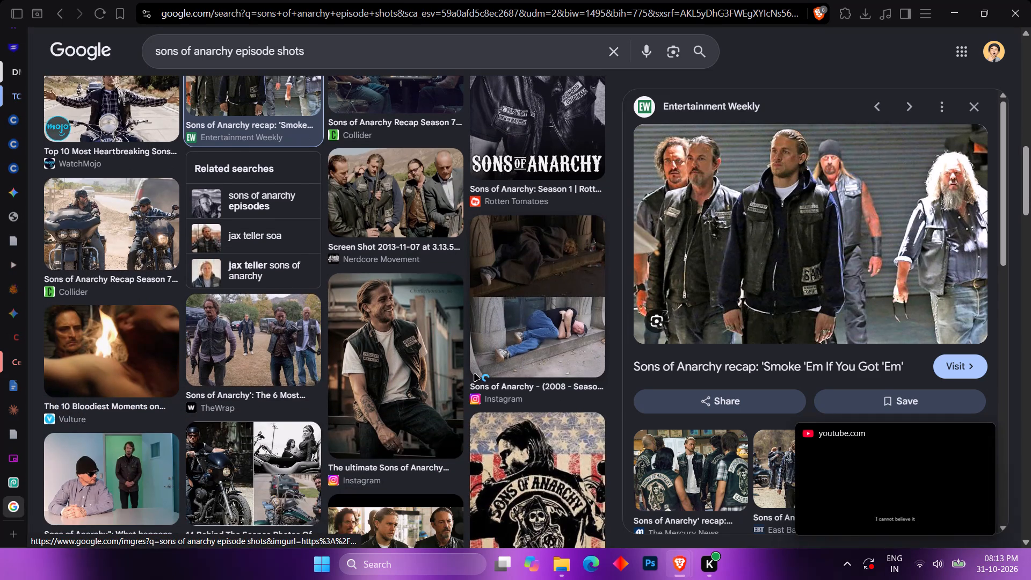
scroll(463, 373, "down", 4)
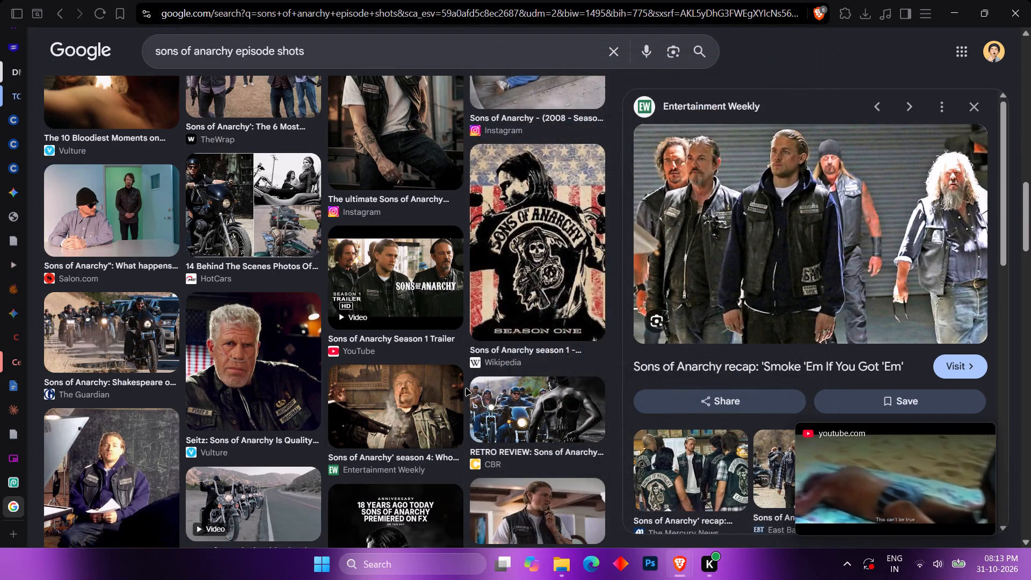
scroll(422, 417, "down", 2)
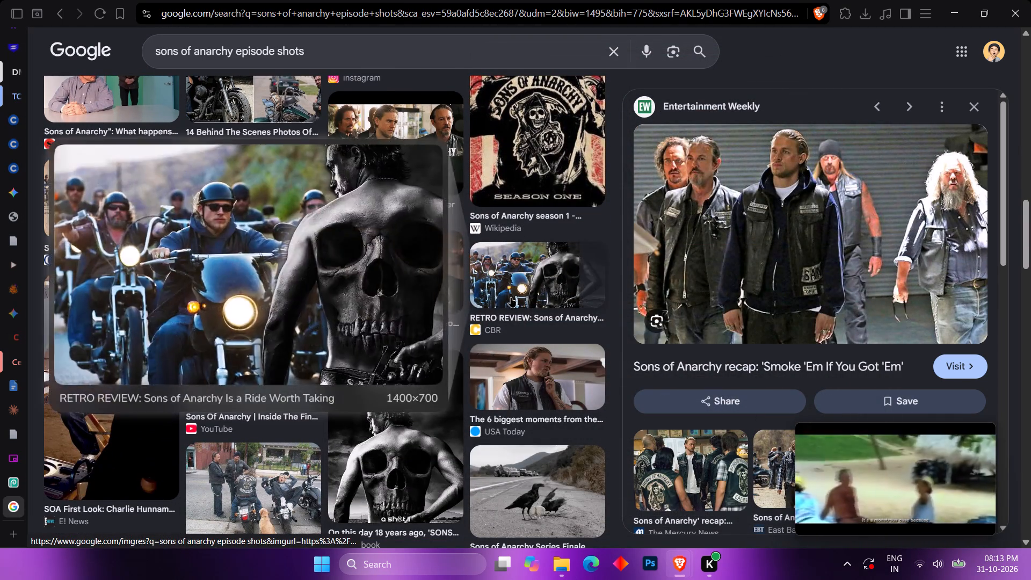
scroll(460, 397, "down", 4)
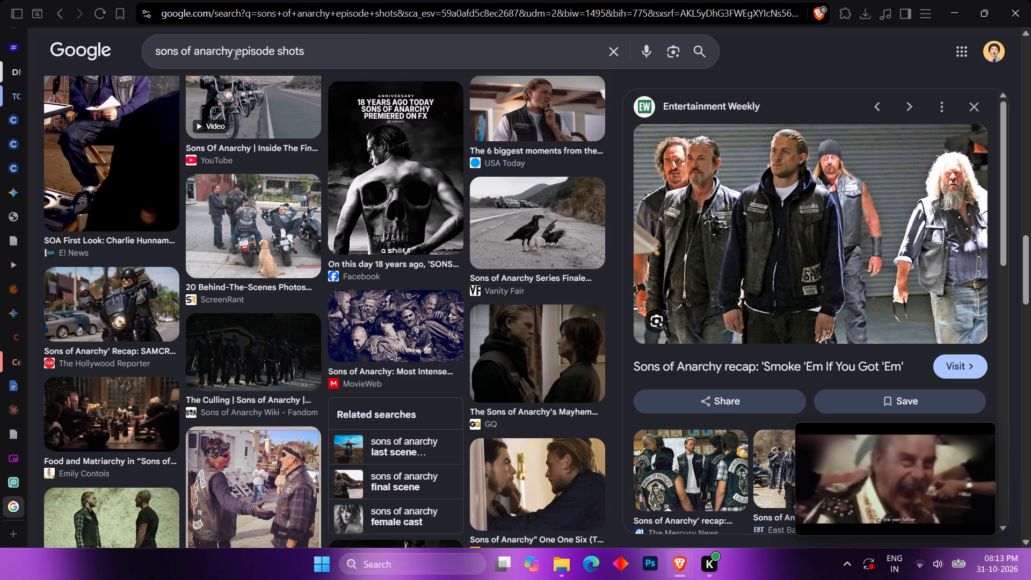
left_click(236, 54)
type("4k")
key("space")
key("Return")
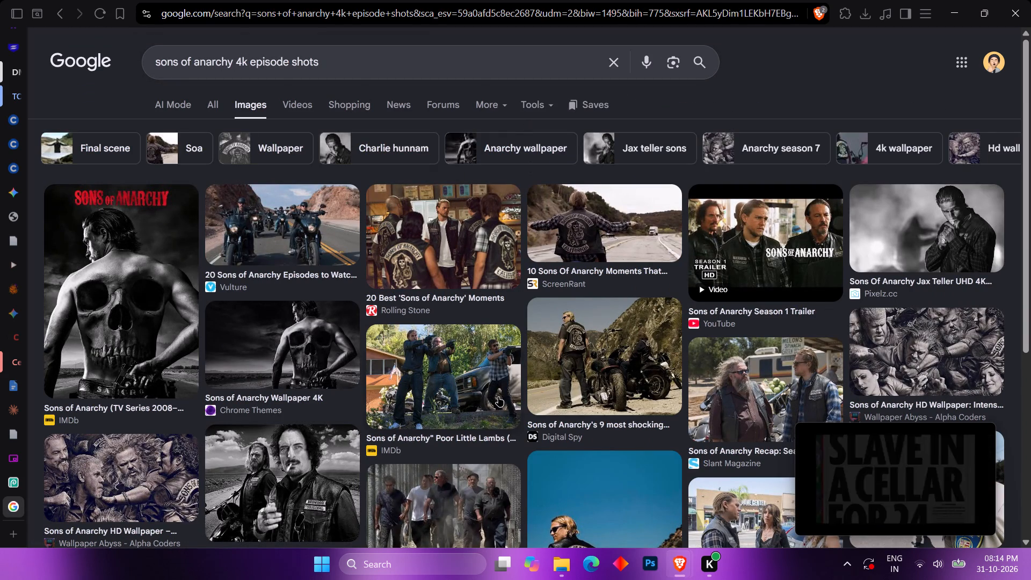
Copy the IMDb "Poor Little Lambs" picture of three men aiming guns beside a van from the image results.
left_click(476, 379)
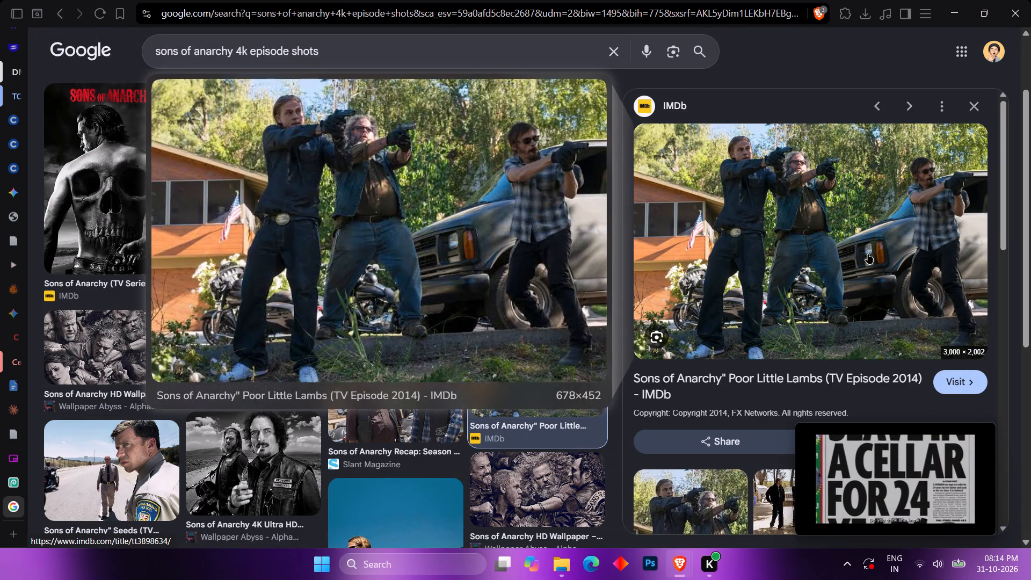
right_click(852, 253)
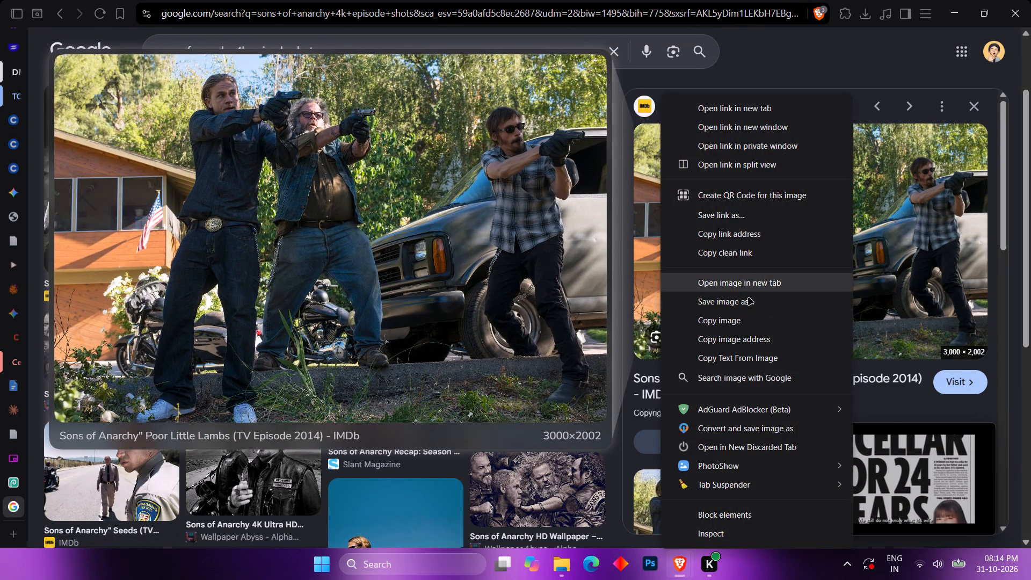
left_click(743, 322)
Paste the copied "Poor Little Lambs" picture into the Photopea poster as a new layer over the TIME group picture.
left_click(49, 481)
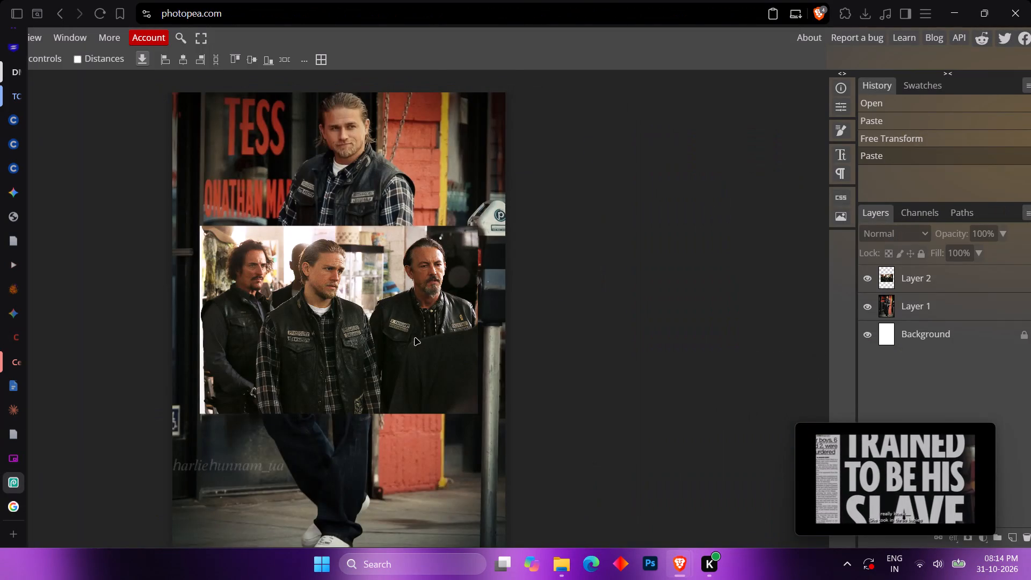
key("ctrl+v")
left_click(415, 338)
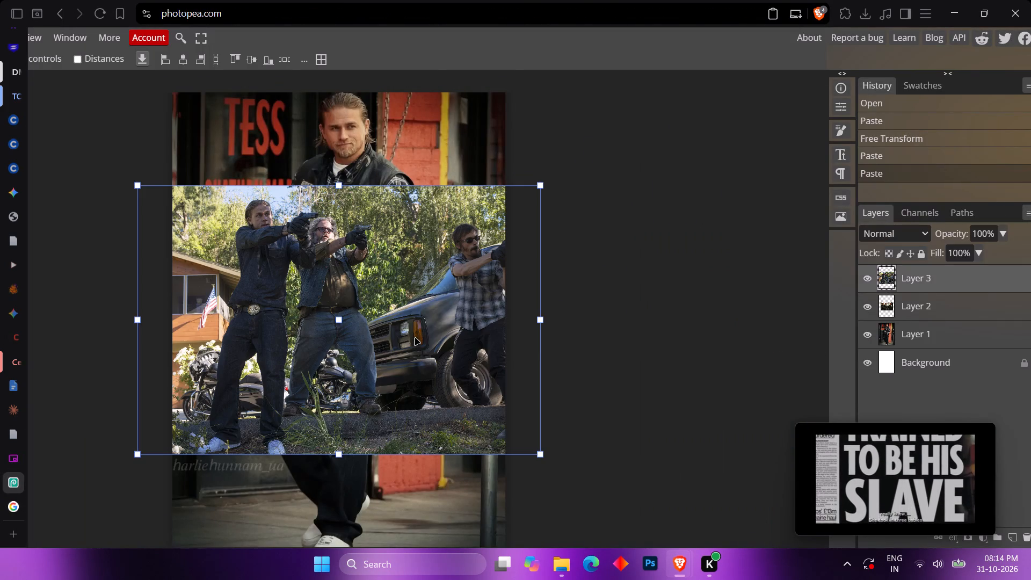
left_click(643, 251)
Find and copy the IMDb "Out (TV Episode 2011)" picture of five men walking between fences from the 4k image results.
left_click(42, 509)
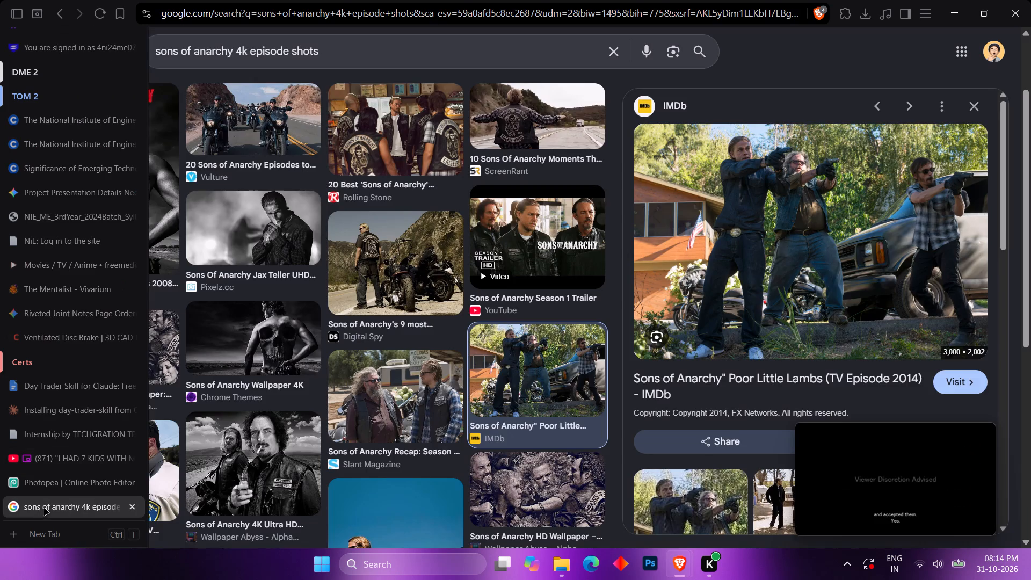
scroll(452, 393, "down", 2)
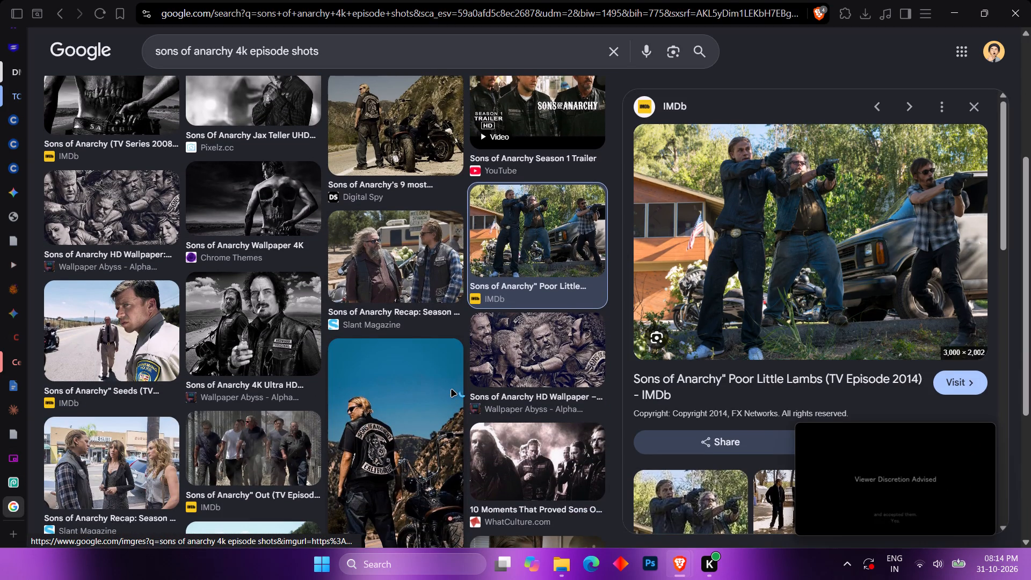
scroll(452, 390, "down", 3)
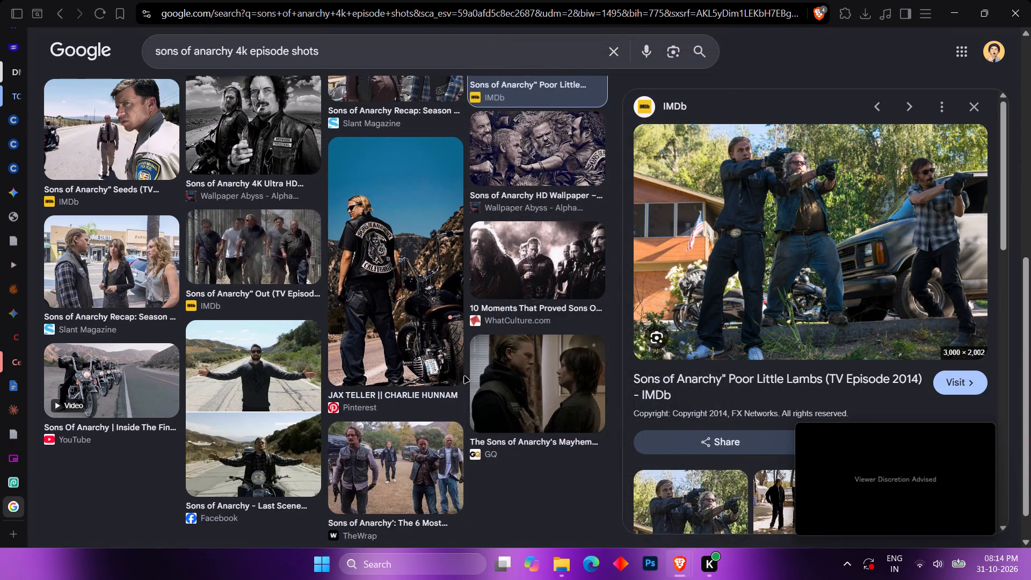
scroll(464, 376, "up", 3)
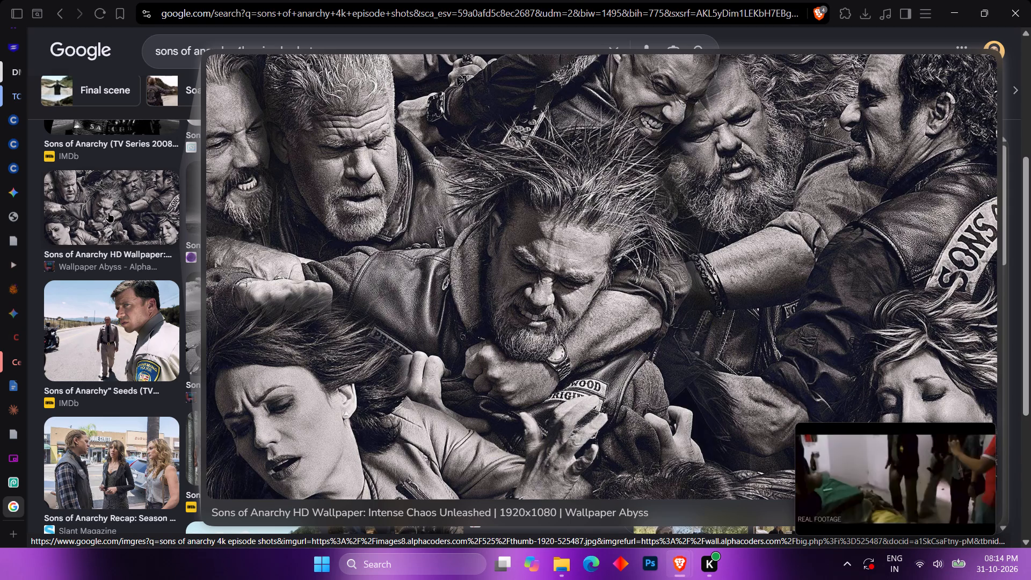
left_click(108, 213)
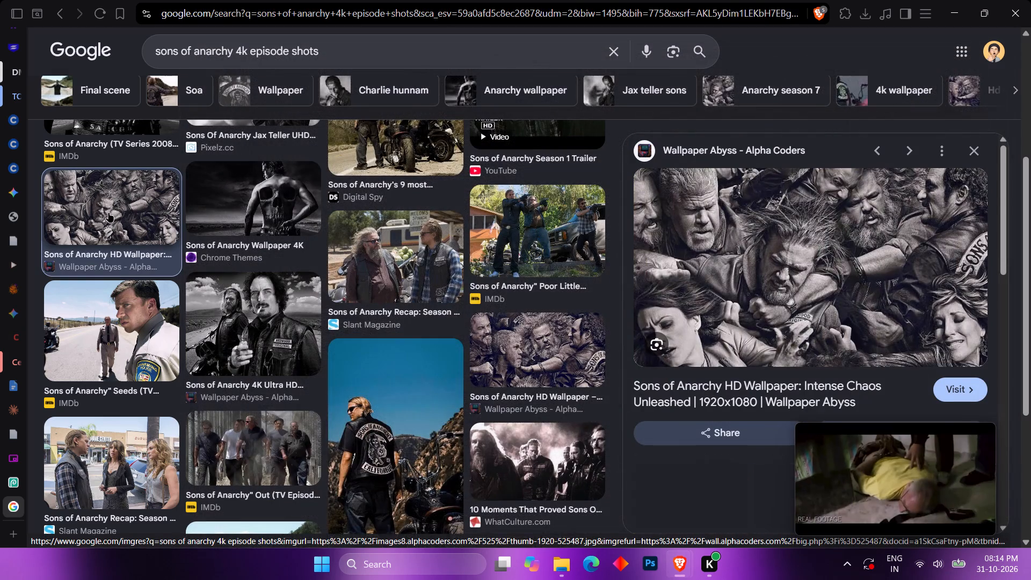
scroll(570, 330, "down", 3)
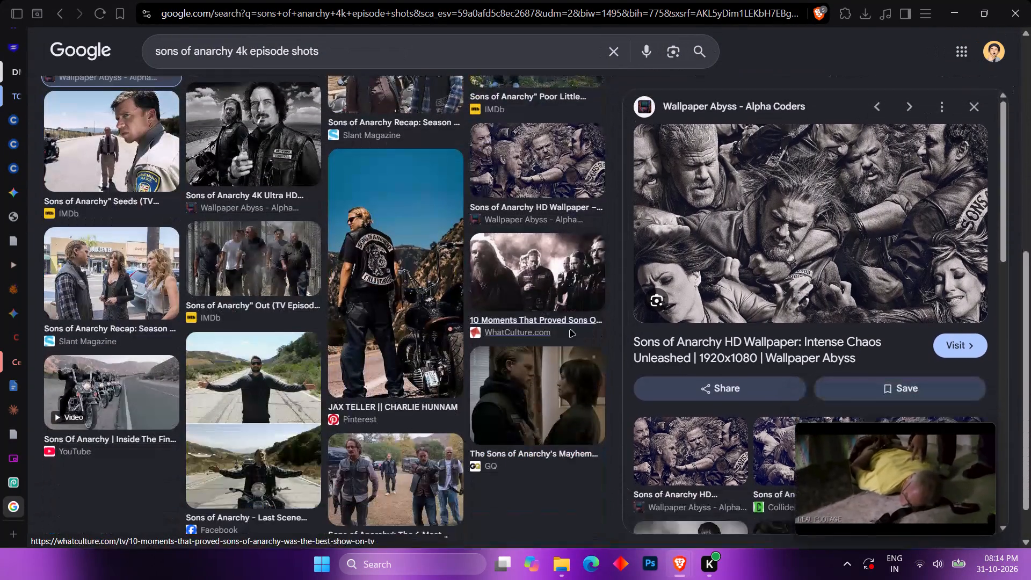
left_click(300, 237)
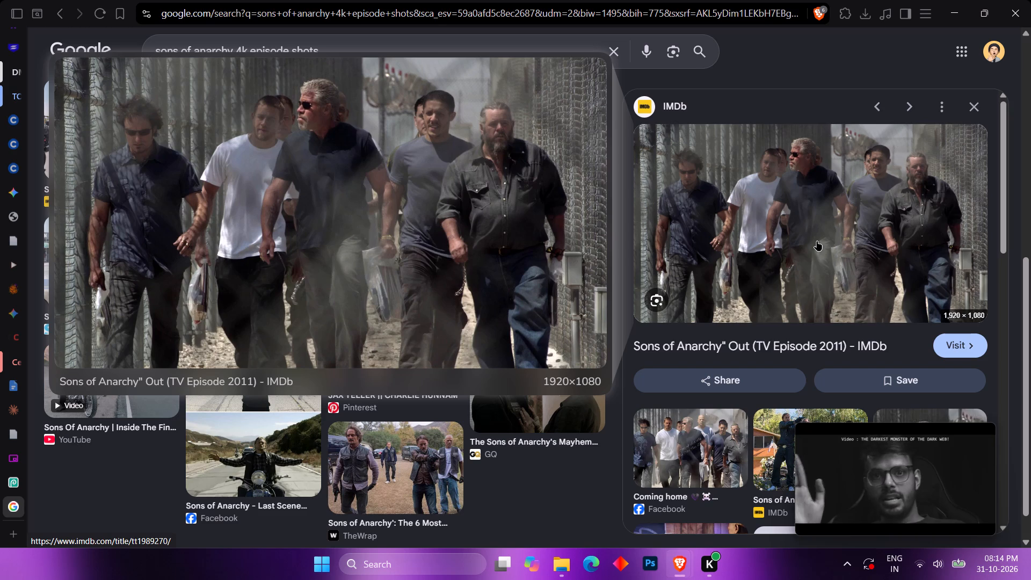
right_click(817, 241)
left_click(881, 315)
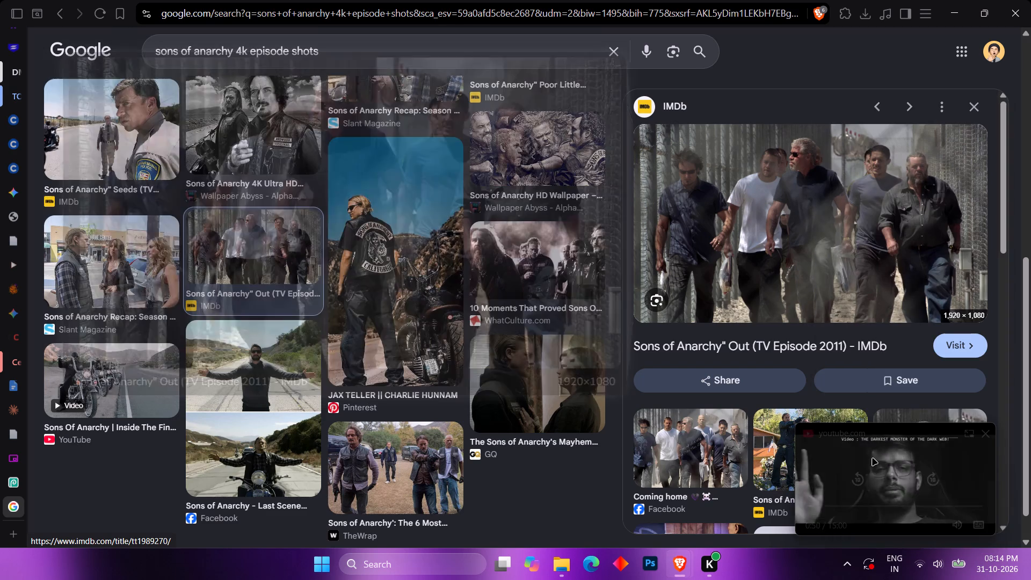
Paste the copied "Out" picture into the Photopea poster as a new layer above the other pictures.
left_click(78, 488)
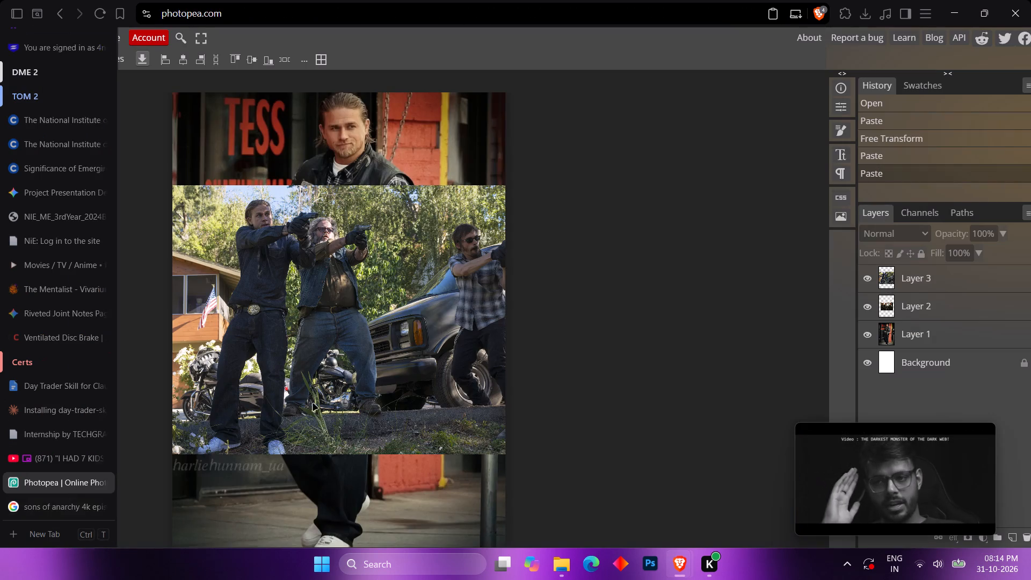
left_click(344, 287)
key("ctrl+v")
left_click(672, 246)
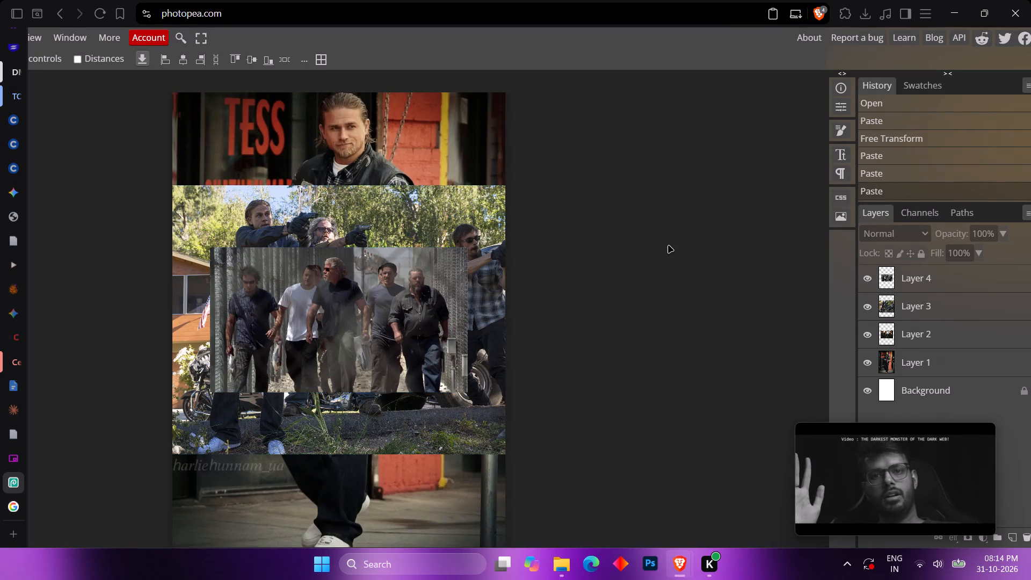
Move the pasted picture of the five walking men down to the lower part of the poster.
left_click_drag(324, 300, 352, 424)
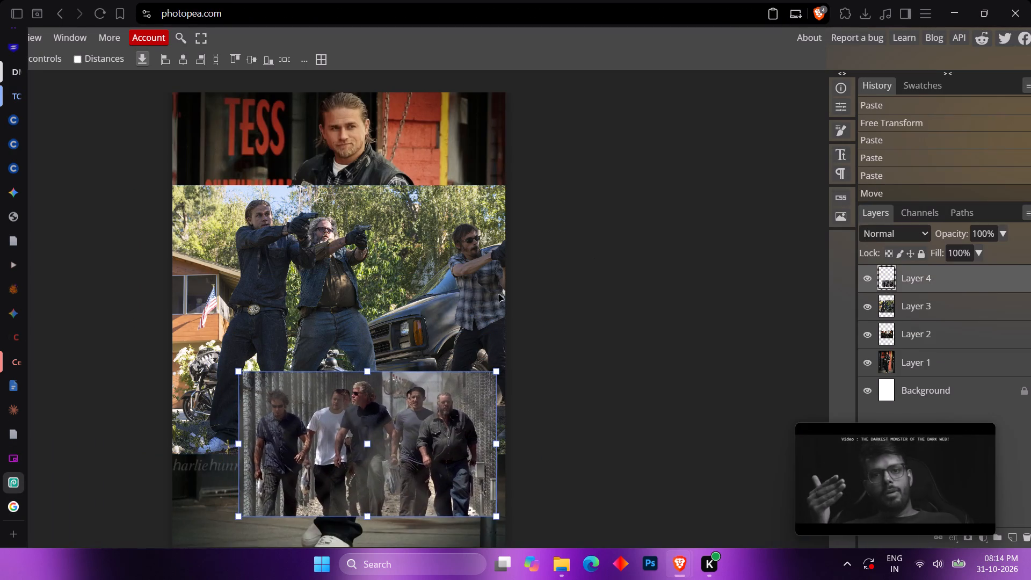
scroll(517, 262, "down", 2)
scroll(517, 262, "up", 2)
scroll(528, 247, "down", 3, "alt")
scroll(249, 310, "up", 1, "alt")
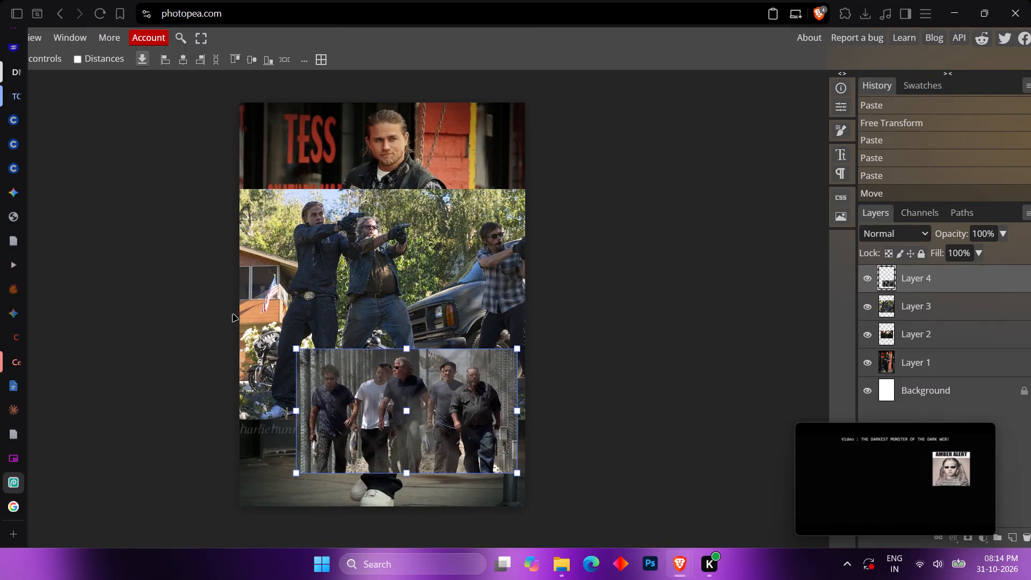
Scale the picture of the five walking men to about 75% and place it at the poster's lower-left edge.
left_click_drag(394, 400, 335, 408)
left_click_drag(457, 361, 437, 375, "alt")
left_click_drag(404, 399, 381, 393)
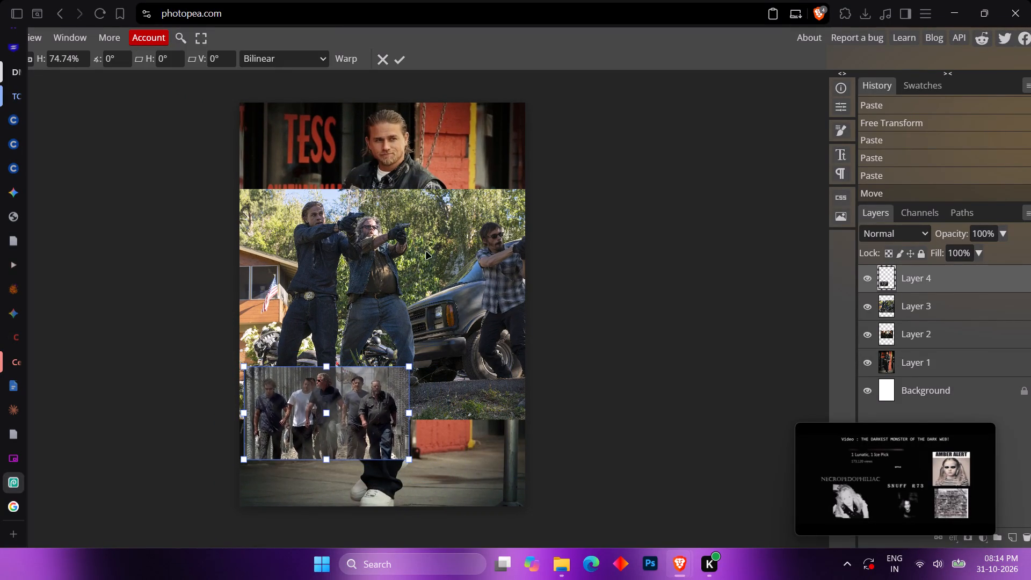
left_click(426, 252)
left_click(366, 215)
Scale the picture of the three armed men (Layer 3) to about 46% and place it against the poster's right edge at mid-height.
left_click(903, 301)
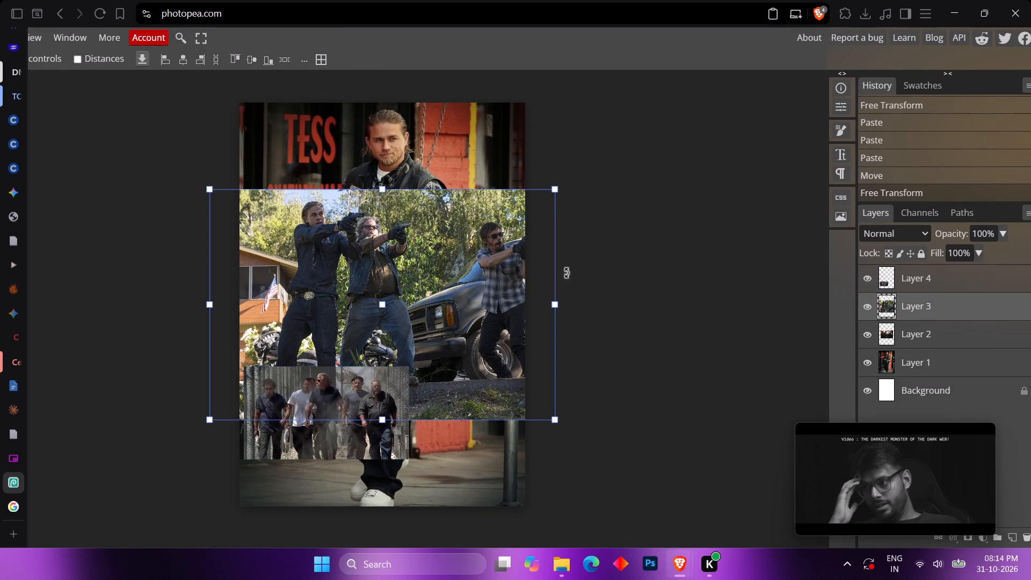
left_click_drag(556, 191, 488, 232, "alt")
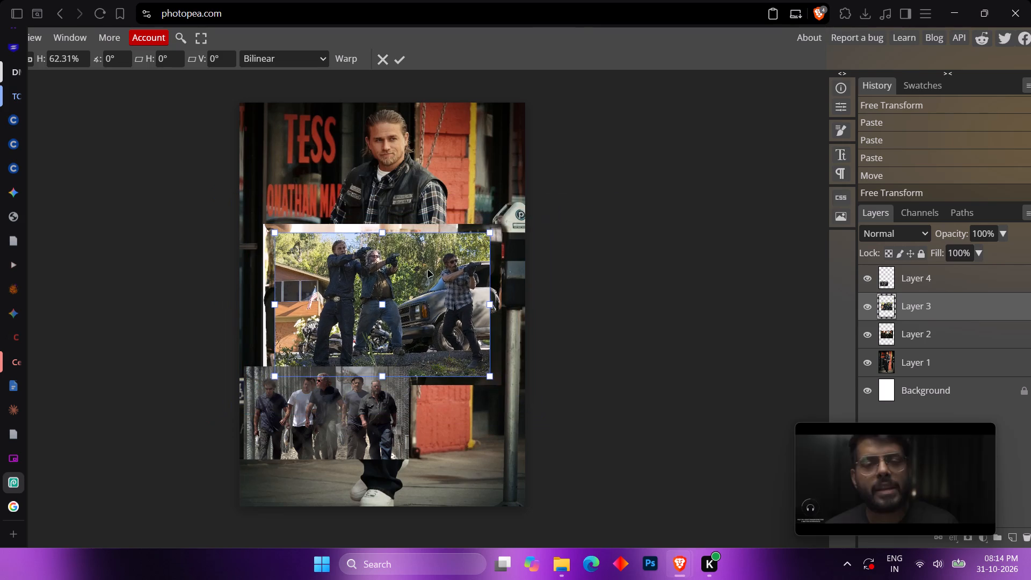
left_click_drag(428, 271, 456, 263)
left_click_drag(519, 228, 494, 247, "alt")
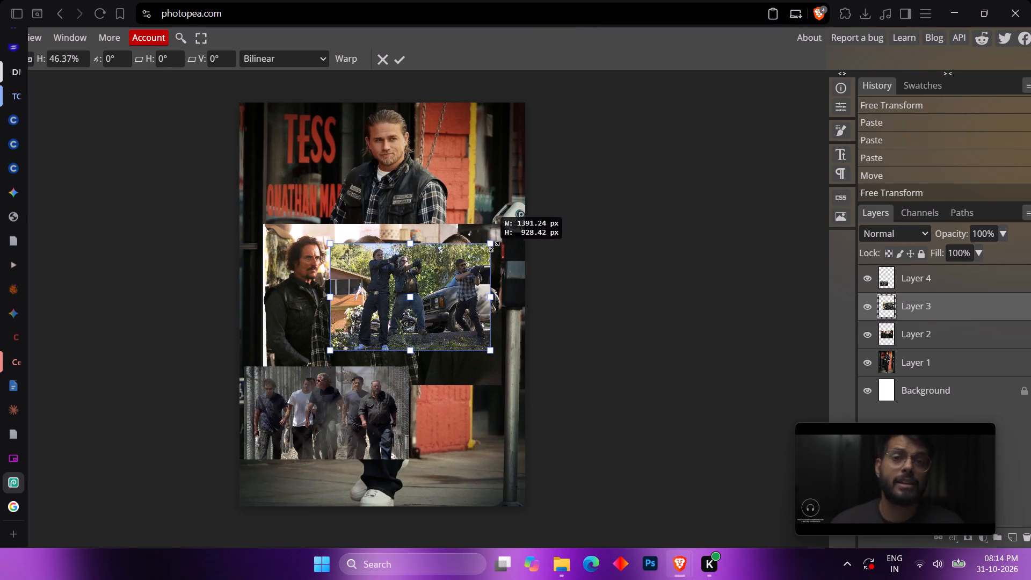
left_click_drag(433, 278, 462, 285)
left_click(462, 285)
left_click_drag(471, 286, 482, 287)
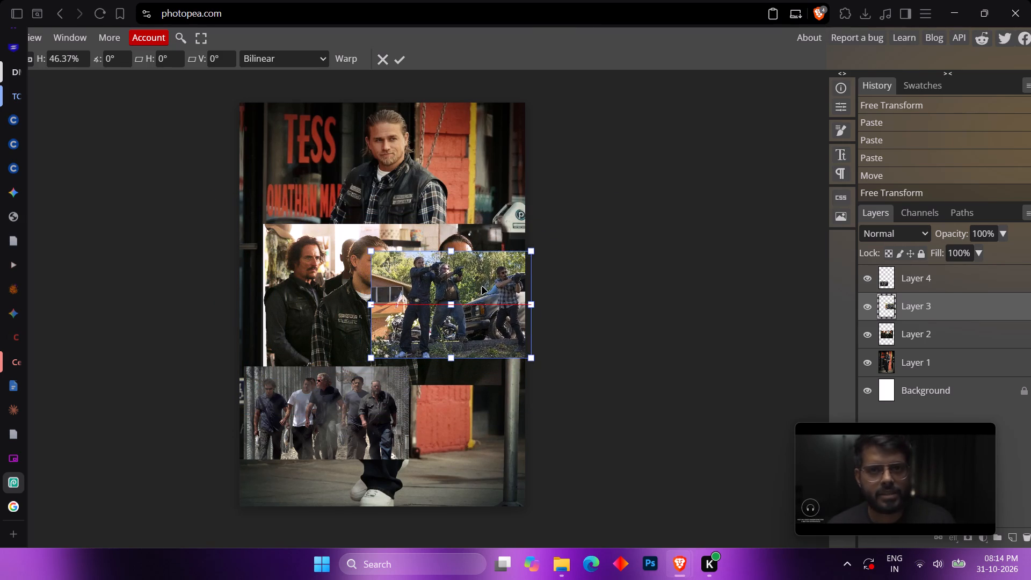
left_click_drag(482, 287, 477, 289)
Scale the TIME group picture (Layer 2) to about 67% and place it against the poster's upper-left edge.
left_click(859, 330)
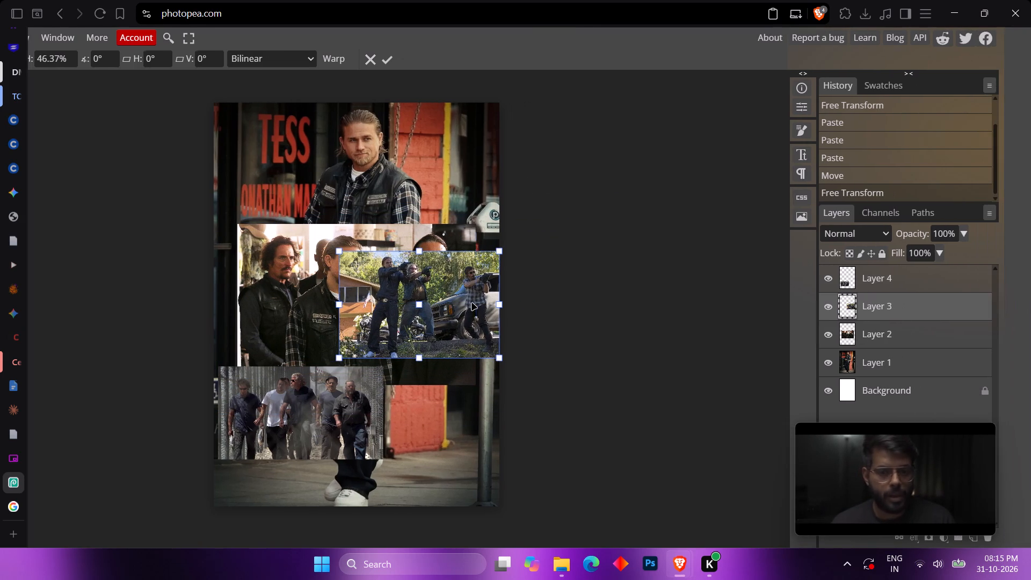
left_click_drag(506, 224, 460, 250, "alt")
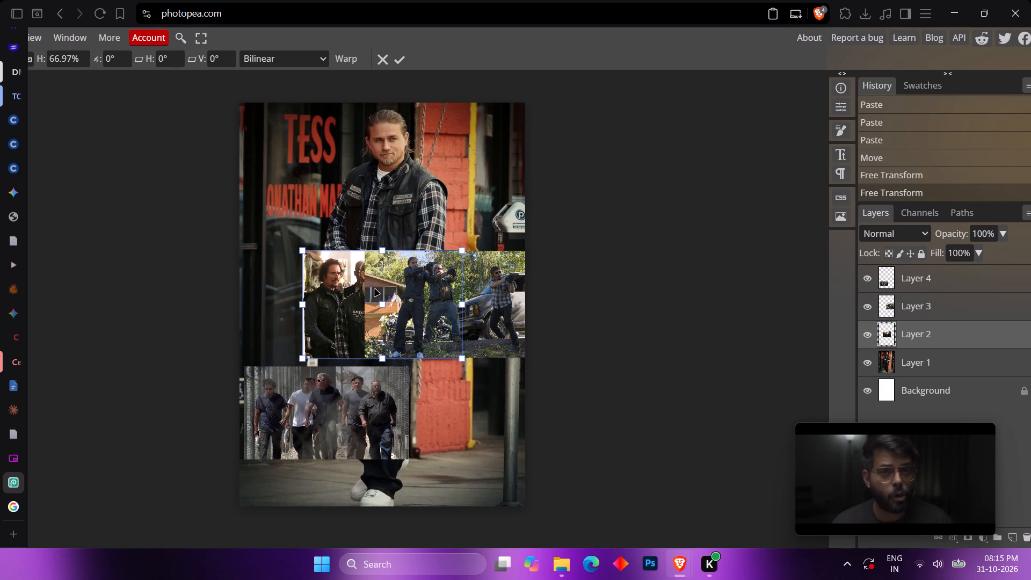
left_click_drag(353, 290, 300, 231)
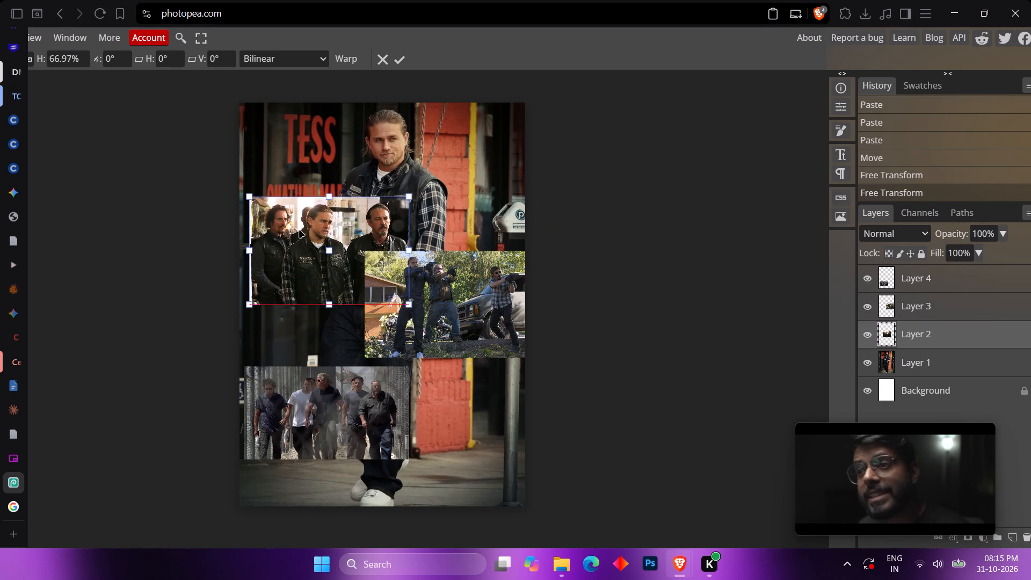
left_click_drag(300, 231, 285, 216)
left_click(460, 186)
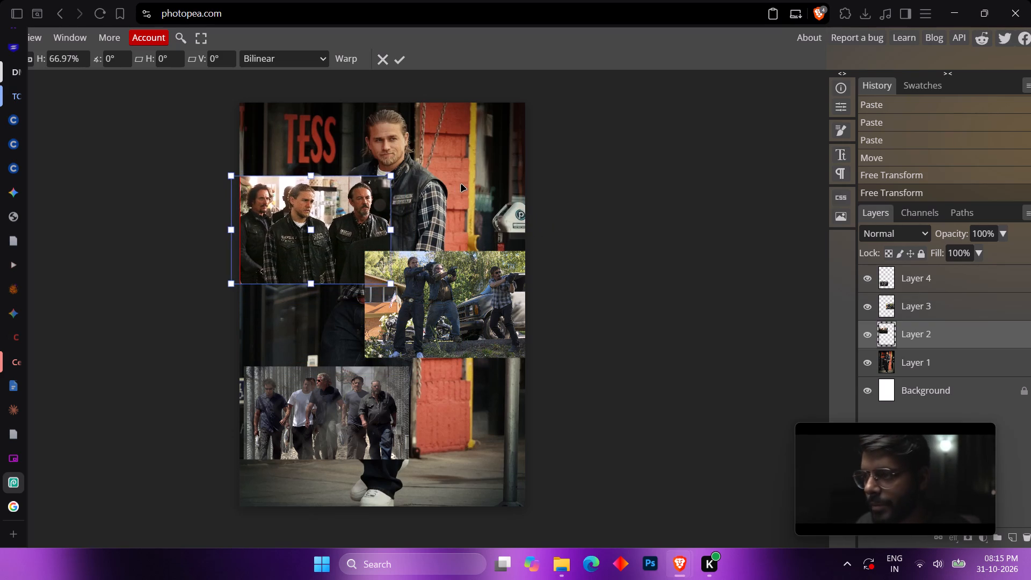
left_click(463, 184)
Shift the large Jax Teller photo on Layer 1 slightly to the right within the poster.
left_click(921, 349)
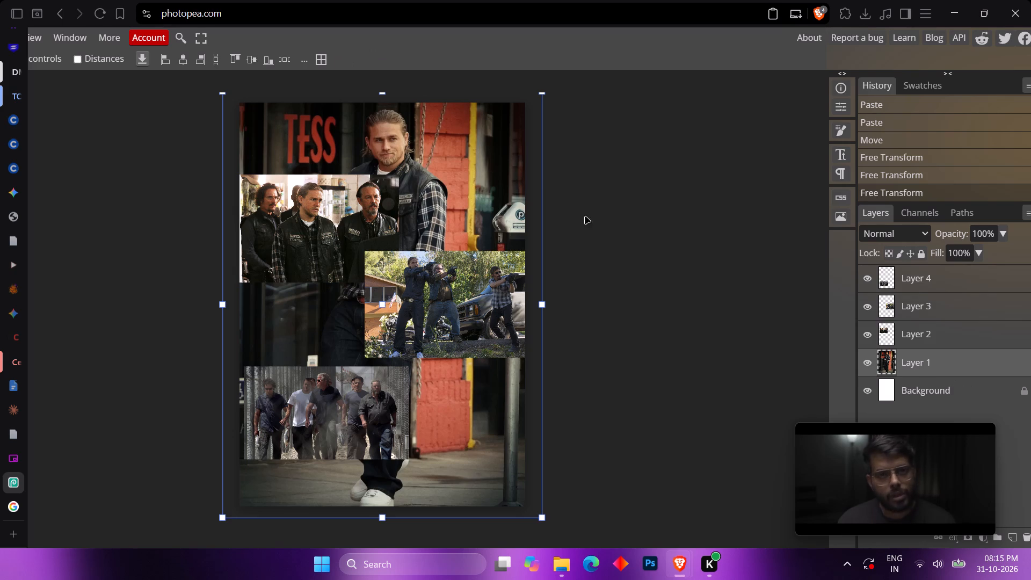
left_click_drag(486, 183, 499, 183)
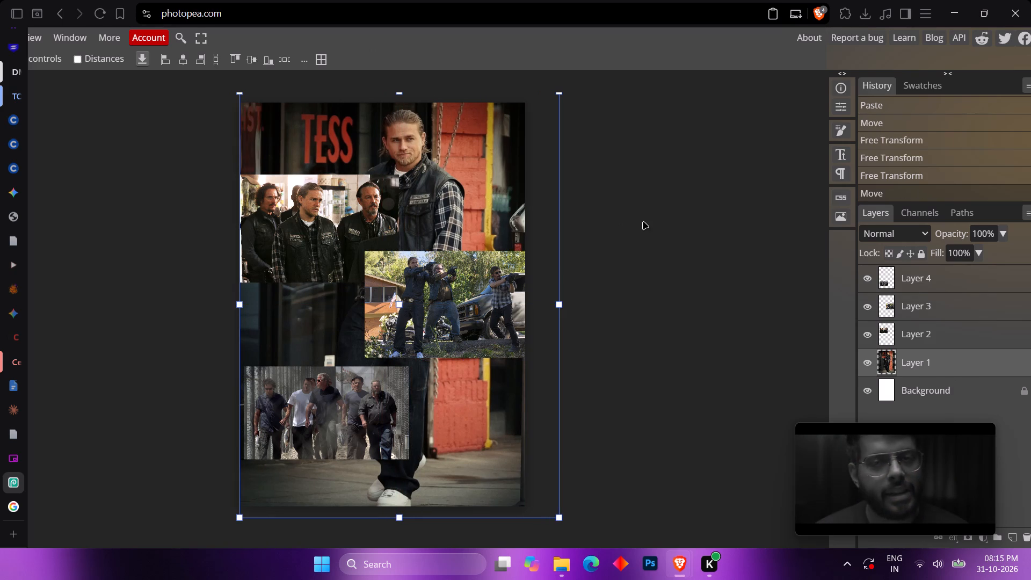
left_click(643, 222)
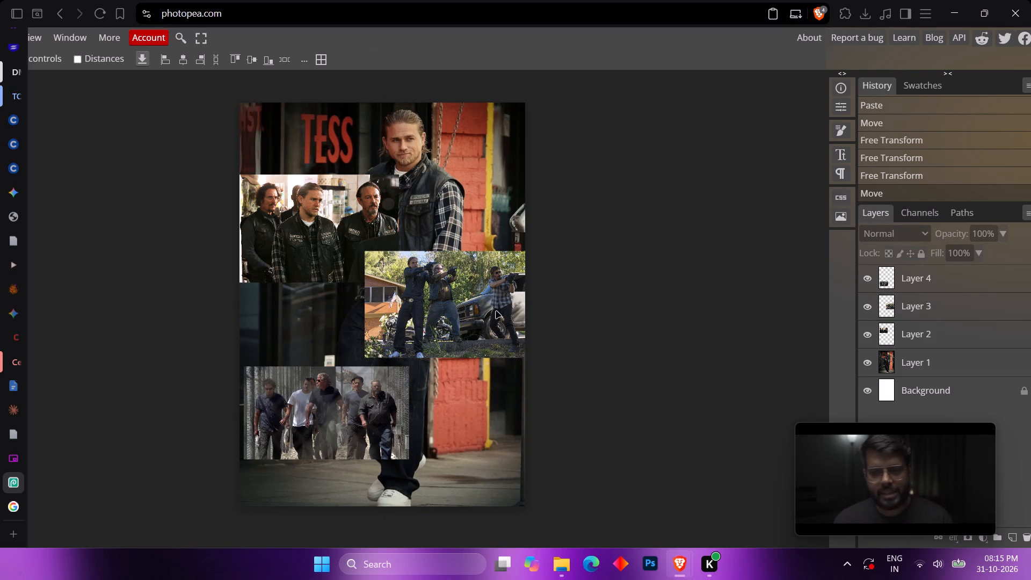
Move the picture of the three armed men slightly further down the poster.
left_click_drag(409, 297, 410, 313)
left_click(593, 310)
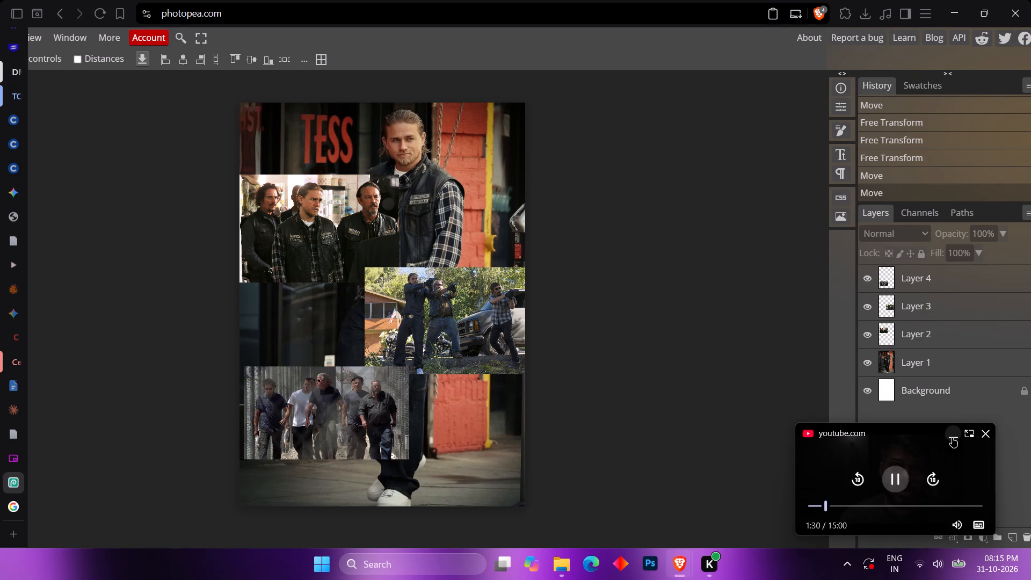
Minimize the floating YouTube video player.
left_click(952, 438)
Add a raster mask to the TIME group picture on Layer 2.
left_click(934, 337)
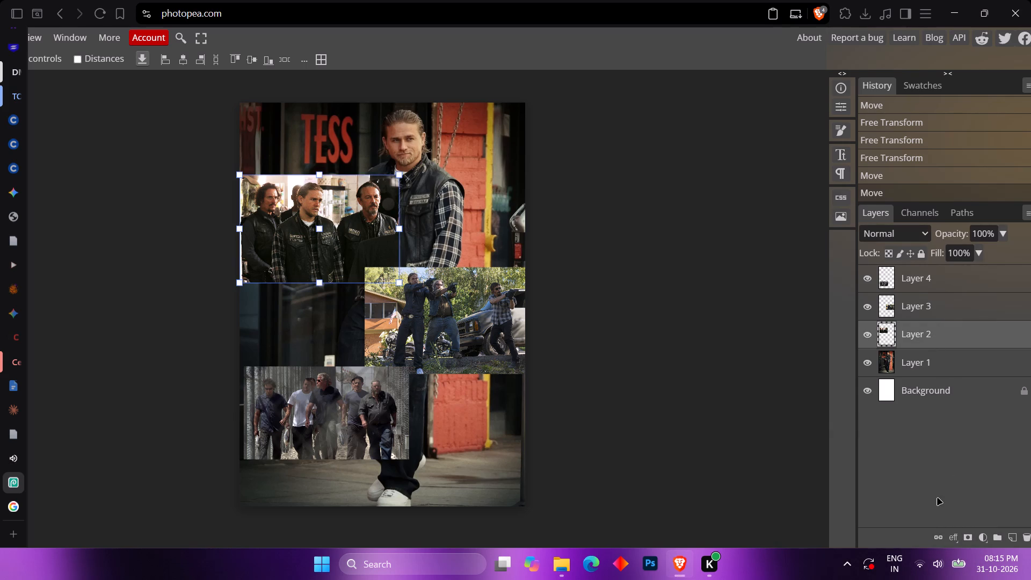
left_click(965, 534)
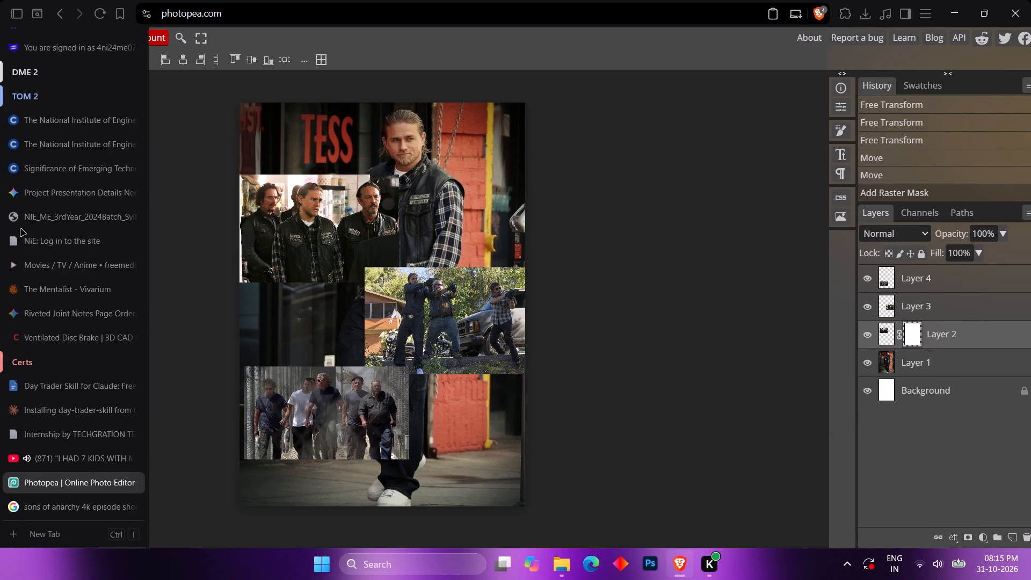
Choose the Brush tool and set up a large soft tip with 0% hardness for painting on the mask.
left_click(53, 62)
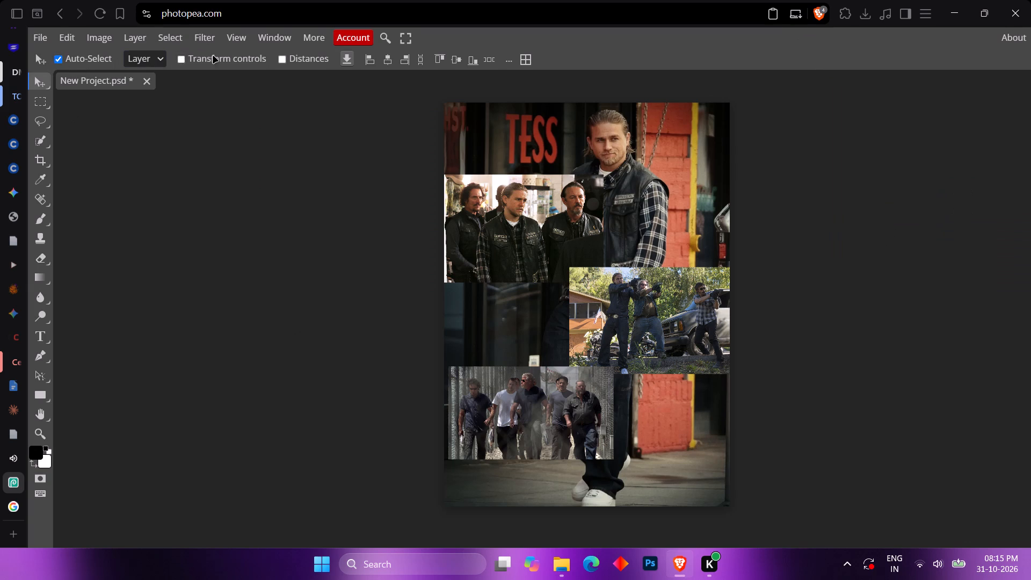
left_click(213, 56)
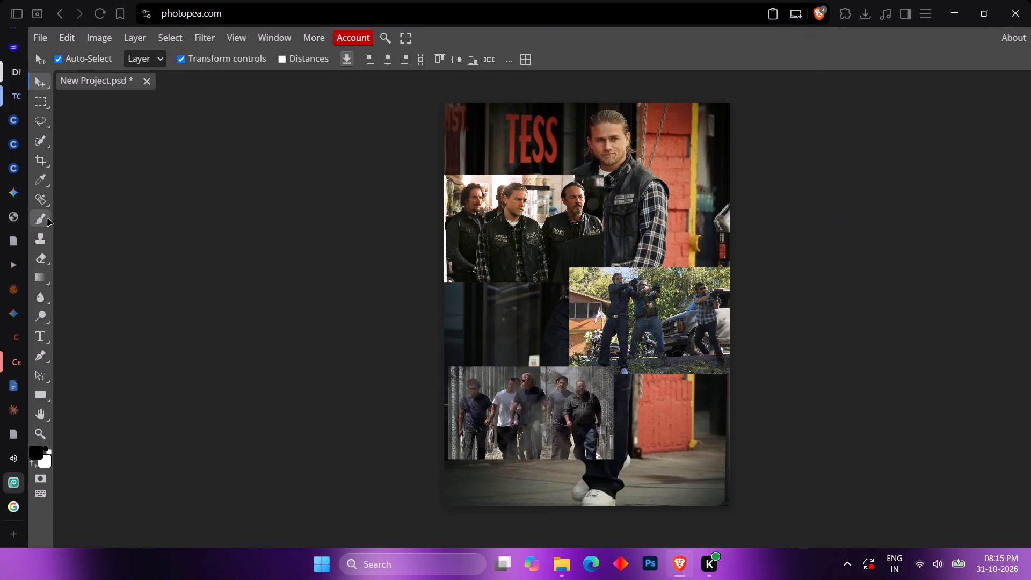
left_click(48, 219)
right_click_drag(413, 206, 473, 186, "alt")
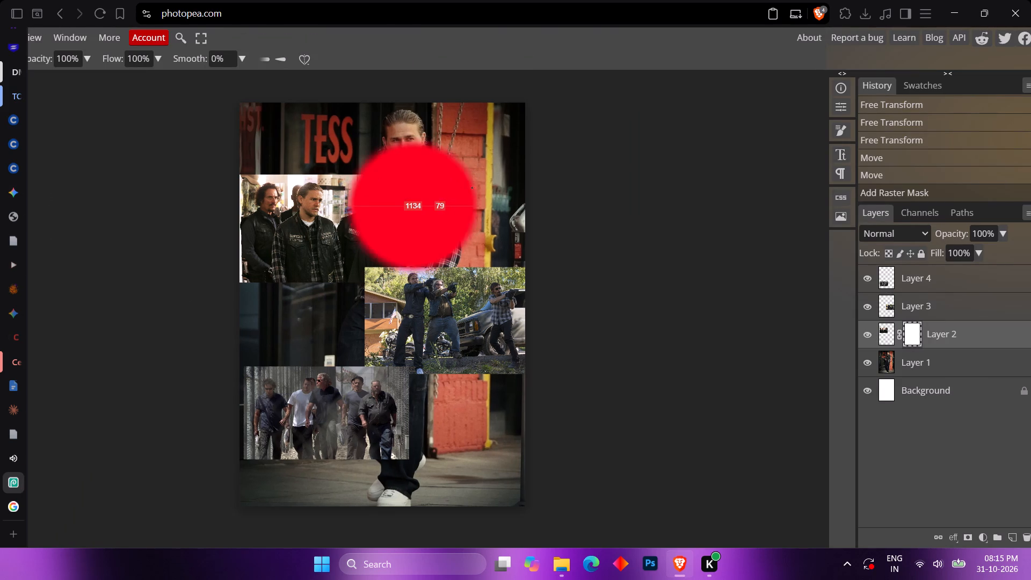
right_click_drag(473, 186, 473, 60, "alt")
right_click_drag(333, 381, 375, 249, "alt")
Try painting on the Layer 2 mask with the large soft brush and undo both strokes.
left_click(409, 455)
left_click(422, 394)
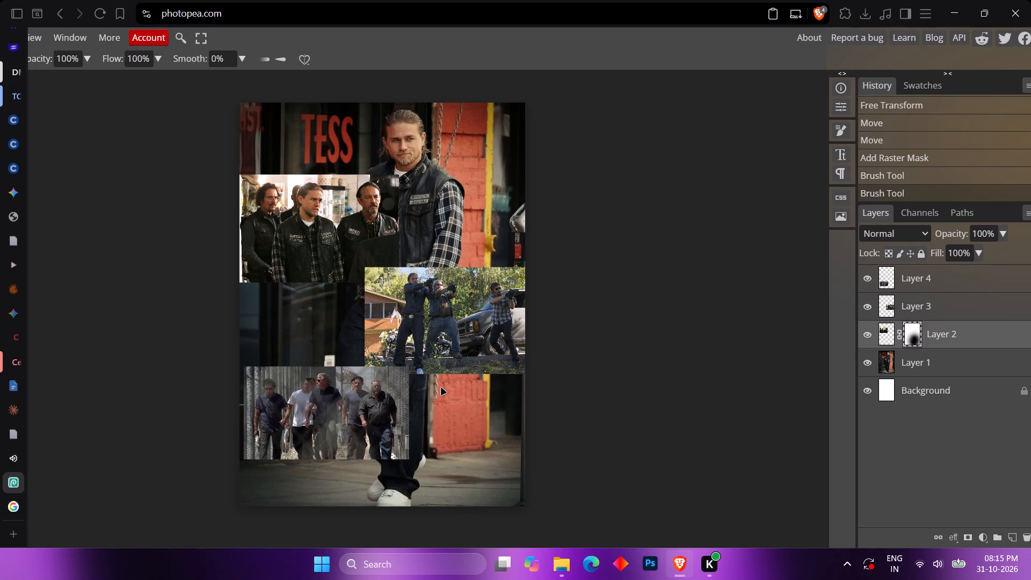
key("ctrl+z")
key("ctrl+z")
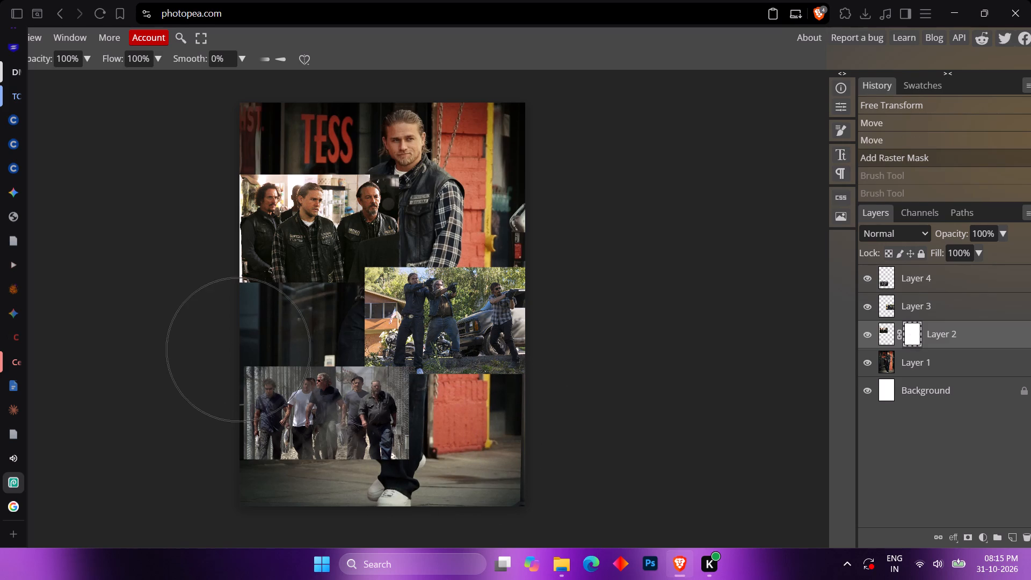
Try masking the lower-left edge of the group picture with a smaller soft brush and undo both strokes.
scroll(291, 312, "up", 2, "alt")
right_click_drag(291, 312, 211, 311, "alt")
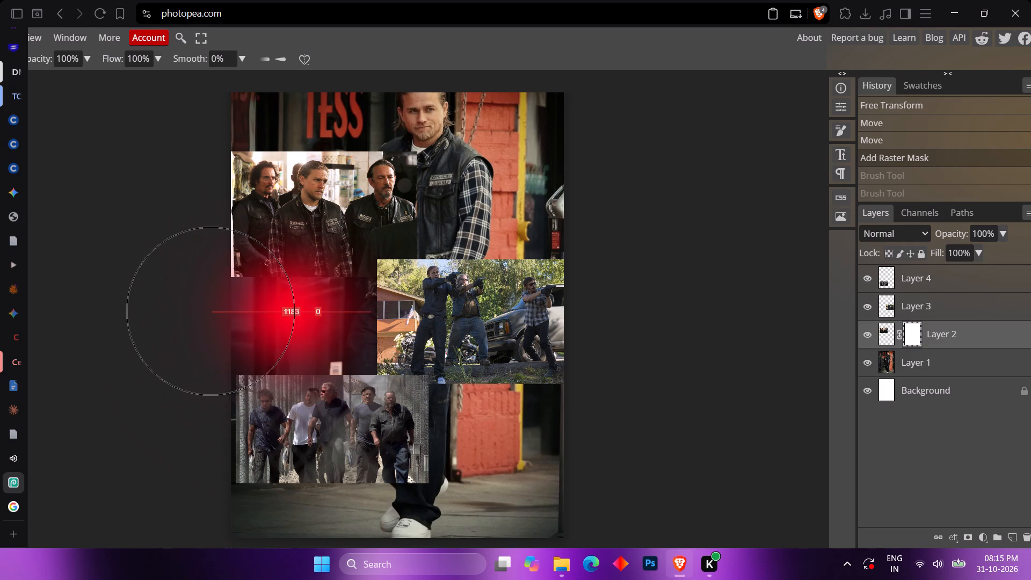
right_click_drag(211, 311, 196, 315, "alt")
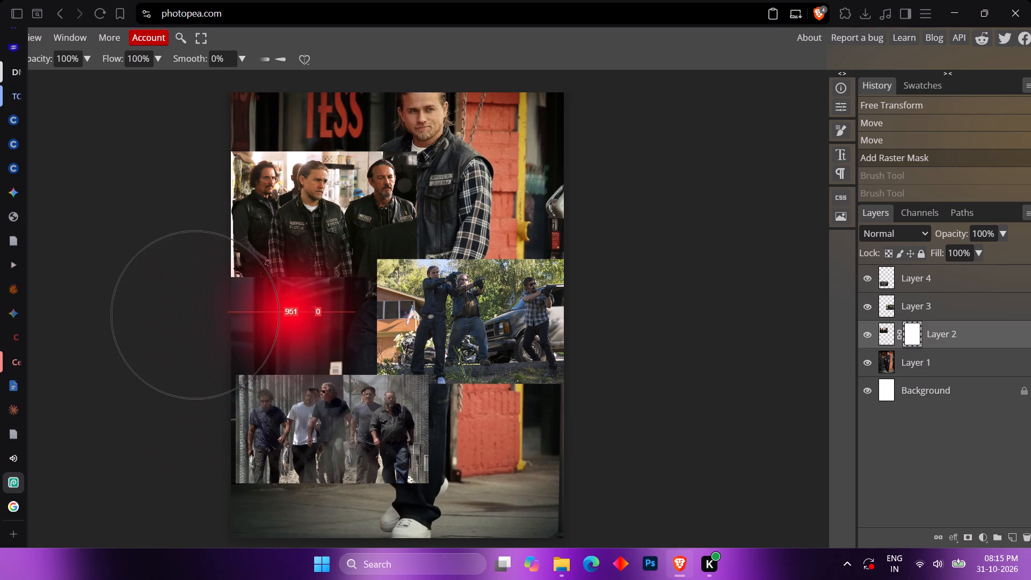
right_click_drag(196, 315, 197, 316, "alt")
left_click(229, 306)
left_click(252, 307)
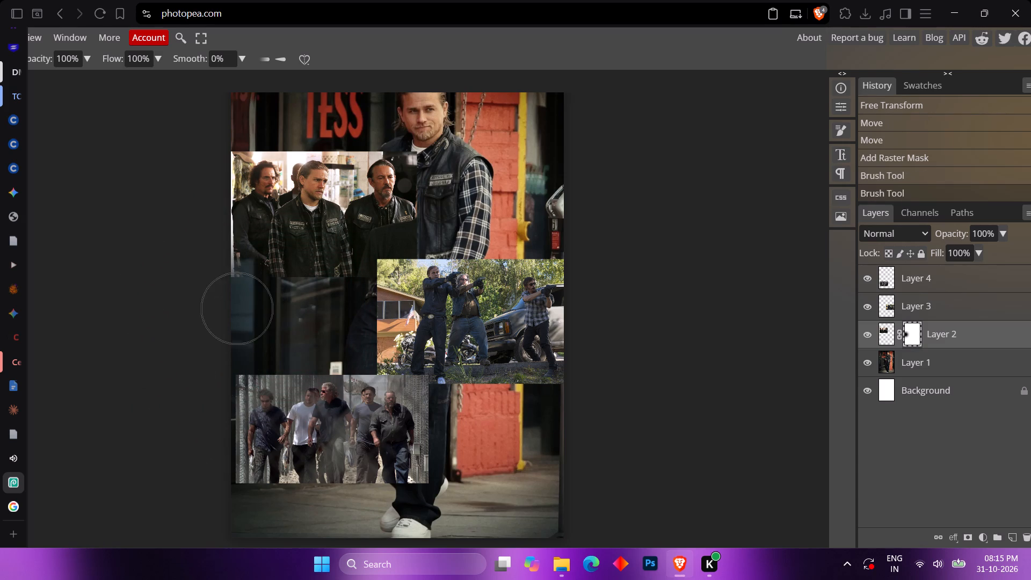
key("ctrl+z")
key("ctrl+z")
Shrink the soft brush and paint black on the Layer 2 mask to fade the group picture's bottom and right edges.
right_click_drag(279, 308, 255, 307, "alt")
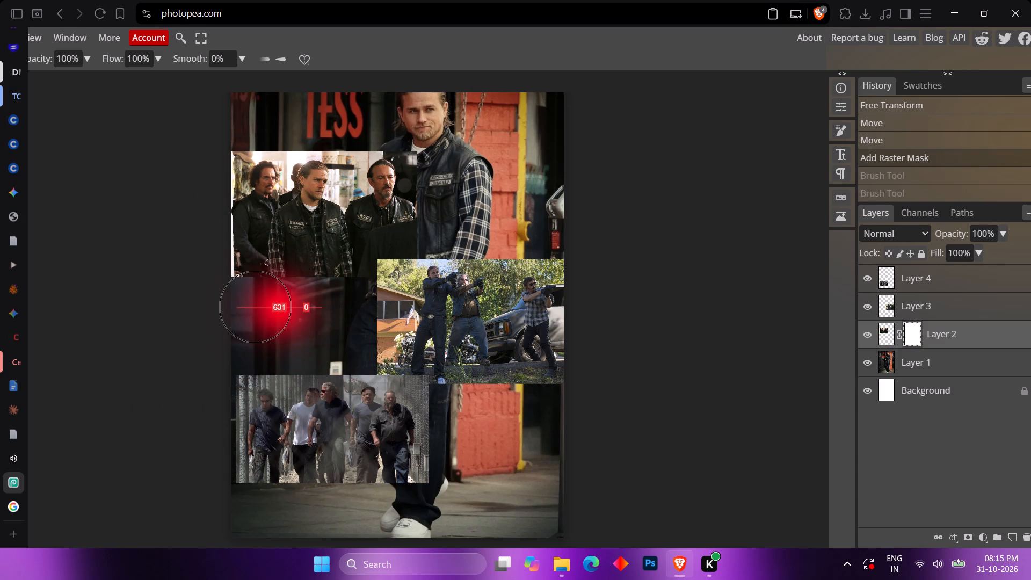
right_click_drag(255, 307, 249, 306, "alt")
left_click(229, 292)
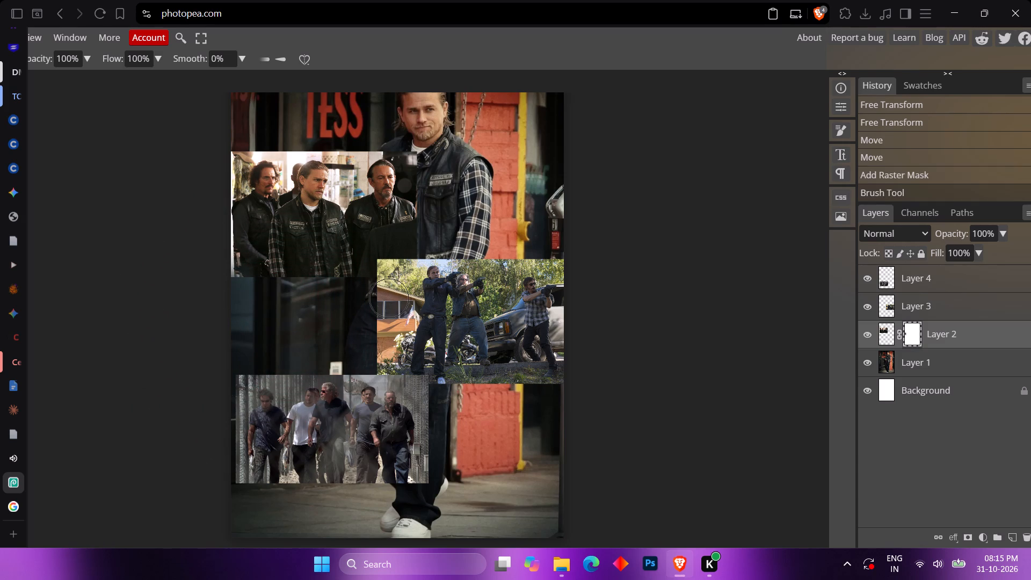
left_click(407, 293, "shift")
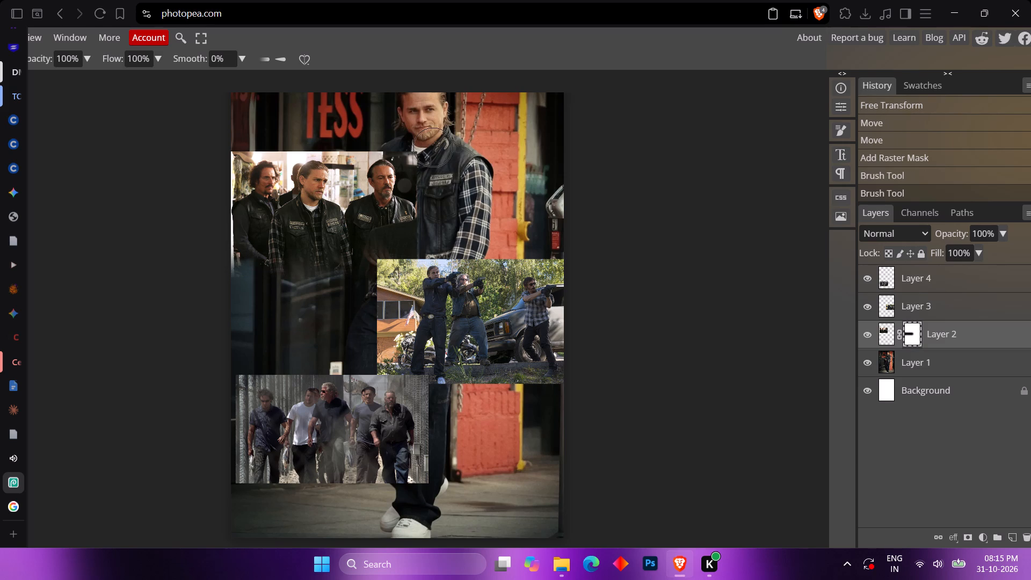
left_click(436, 142, "shift")
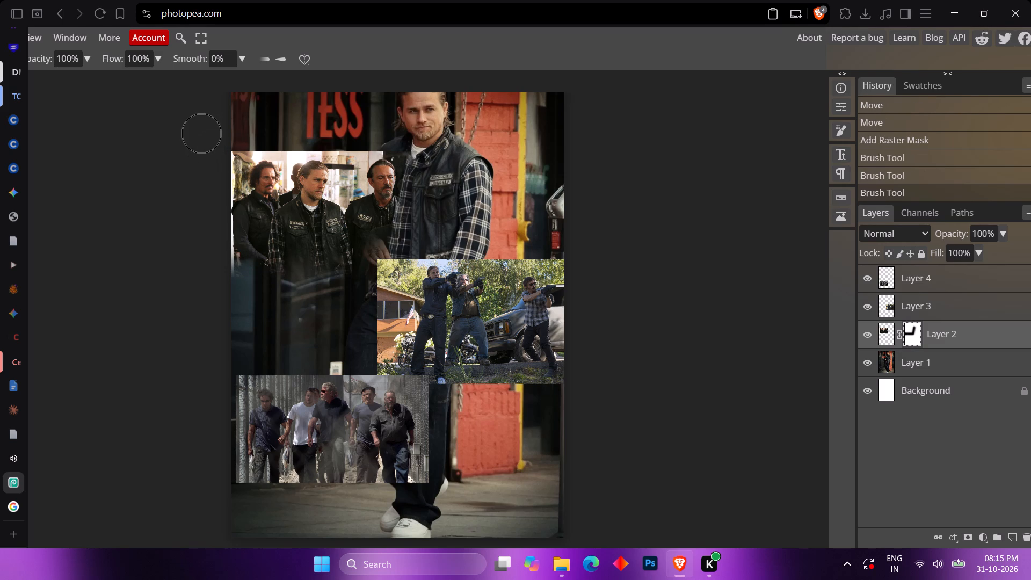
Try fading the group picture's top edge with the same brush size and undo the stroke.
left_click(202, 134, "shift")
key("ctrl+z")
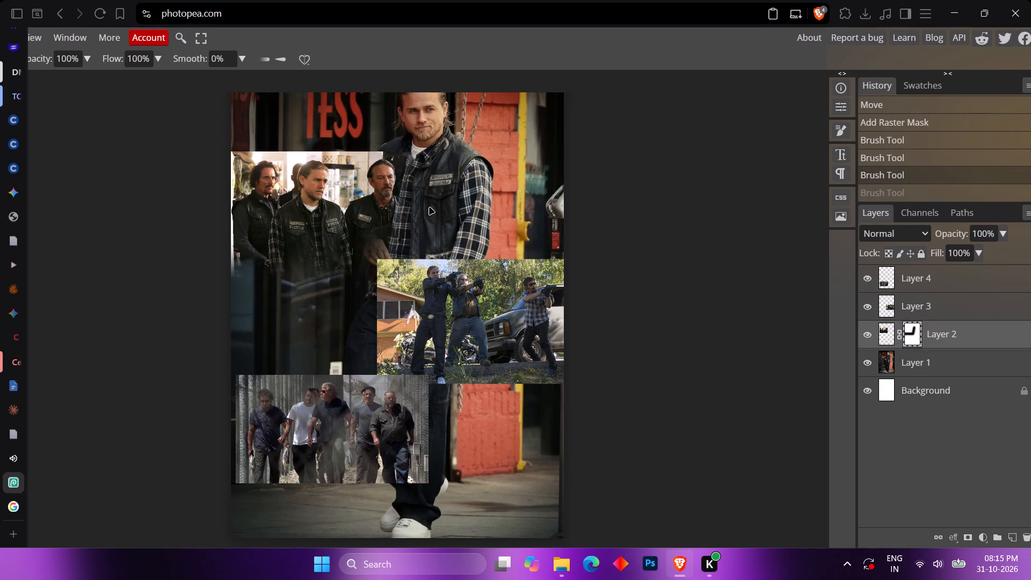
Fade the group picture's top edge into the Jax photo by painting its Layer 2 mask with a smaller soft brush.
scroll(376, 144, "up", 3)
scroll(360, 239, "down", 1)
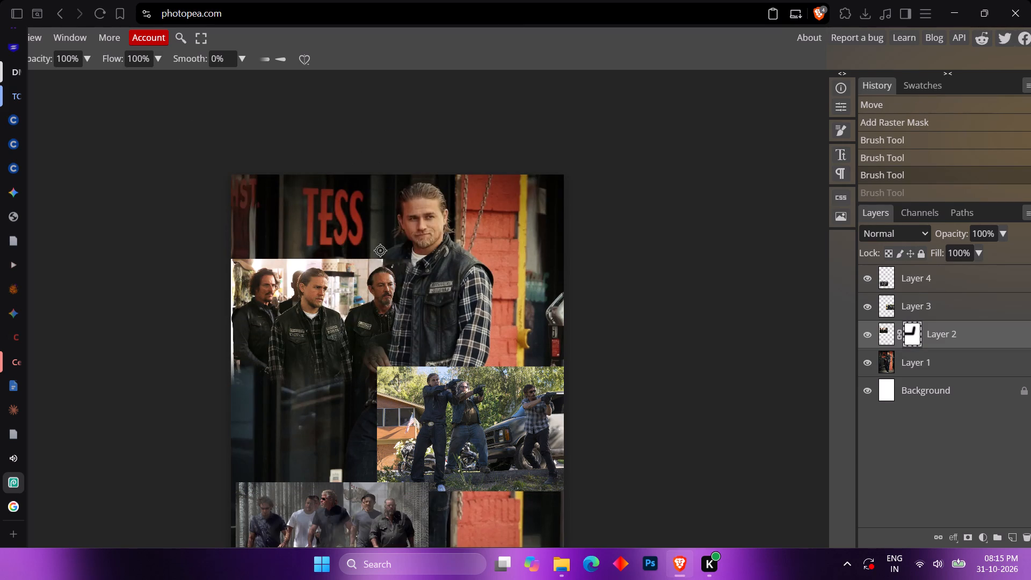
right_click_drag(380, 250, 368, 247, "alt")
left_click(419, 250)
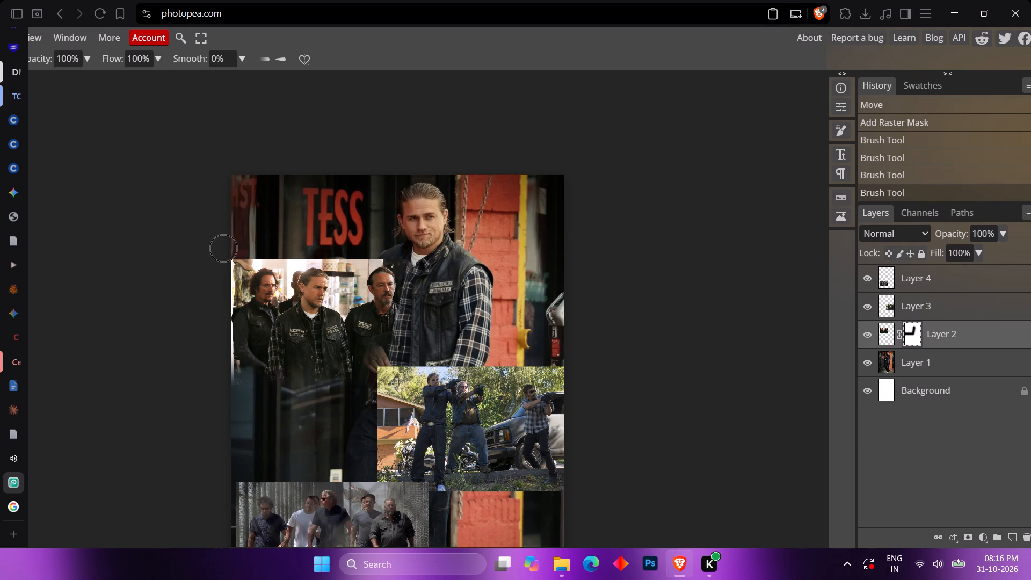
left_click(224, 249, "shift")
scroll(296, 246, "down", 3)
scroll(295, 253, "up", 3, "alt")
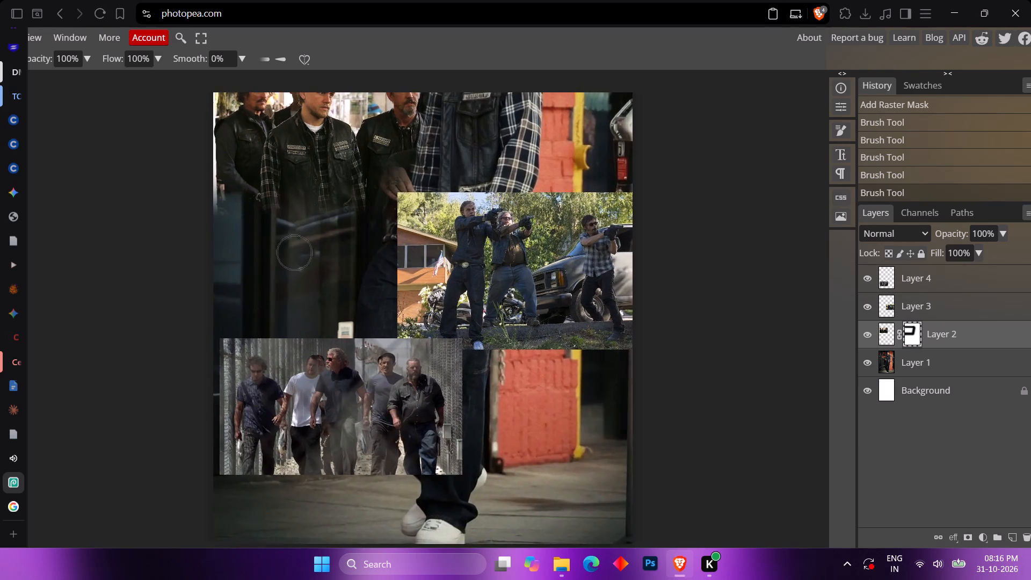
scroll(326, 247, "up", 3)
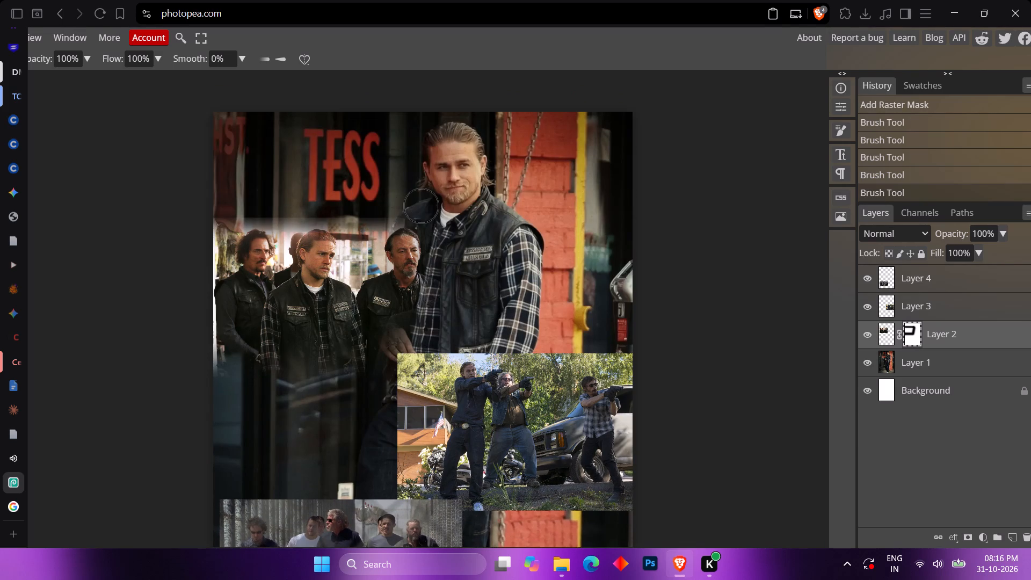
left_click(416, 202, "shift")
Restore the goateed man's head in the group picture by painting the Layer 2 mask with a smaller brush, then re-mask the area beside Jax's shoulder.
scroll(416, 204, "down", 1)
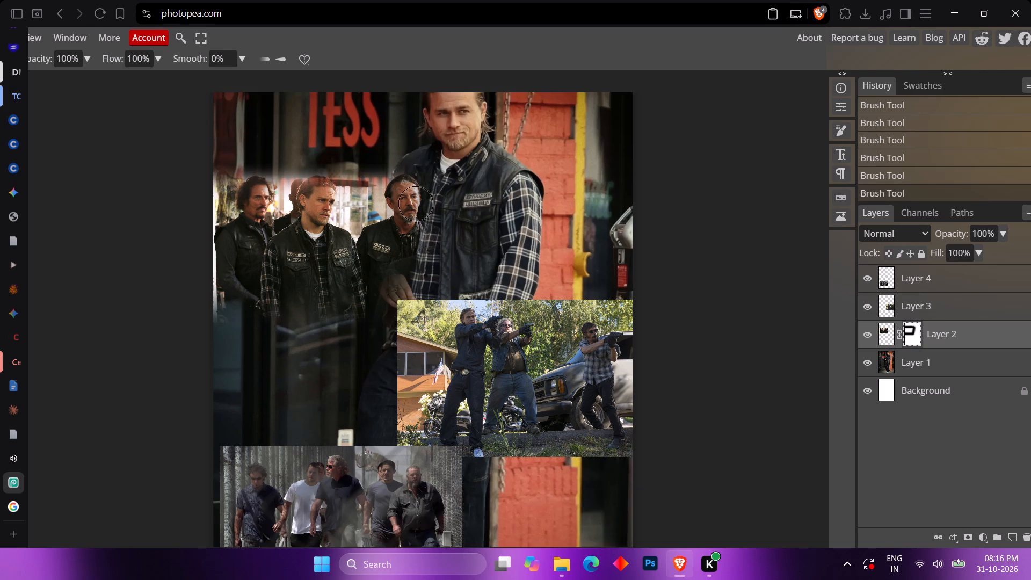
scroll(415, 200, "down", 2)
left_click(928, 309)
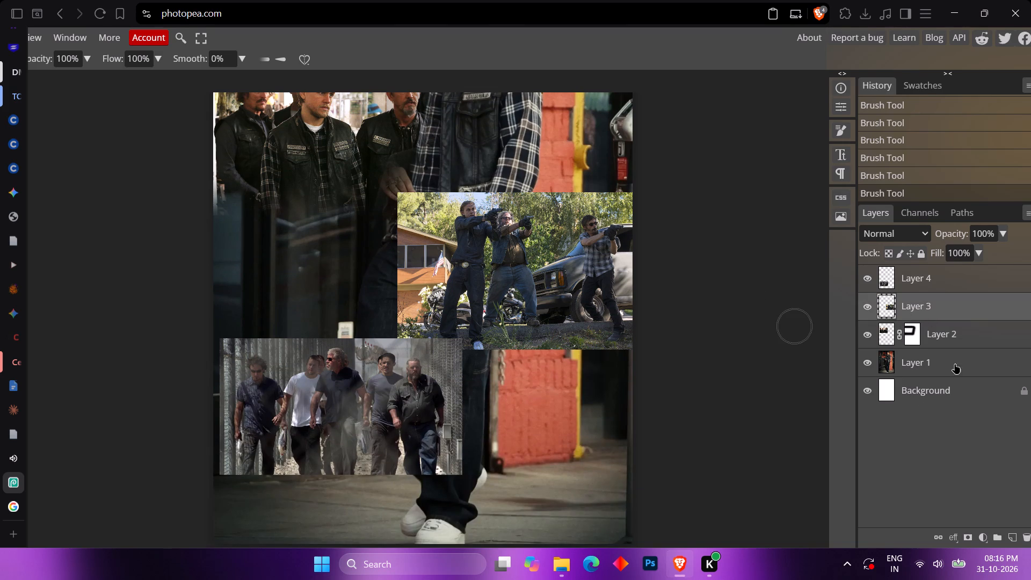
scroll(619, 380, "up", 1)
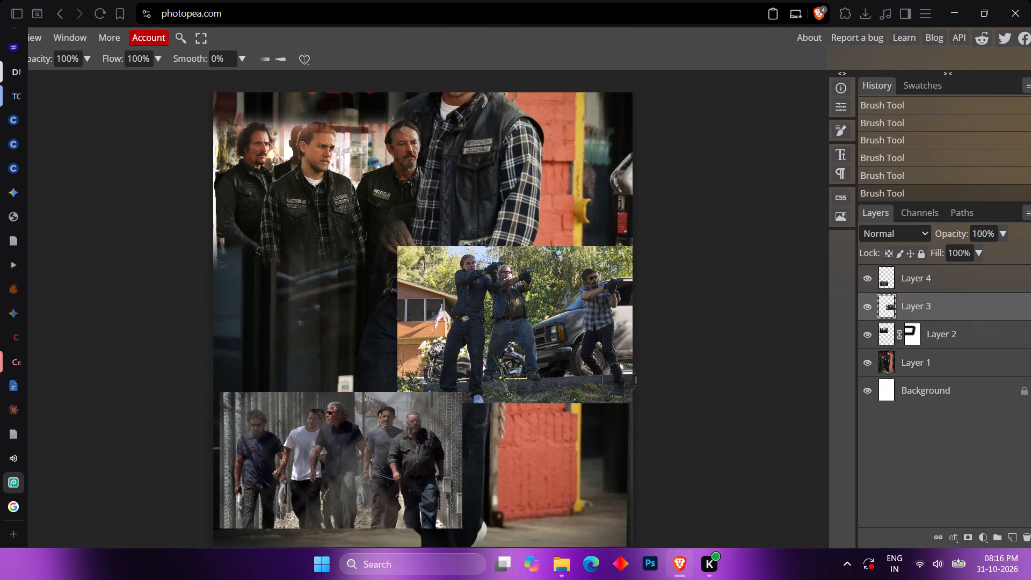
scroll(620, 379, "down", 1)
scroll(678, 385, "up", 4)
scroll(355, 318, "up", 3, "alt")
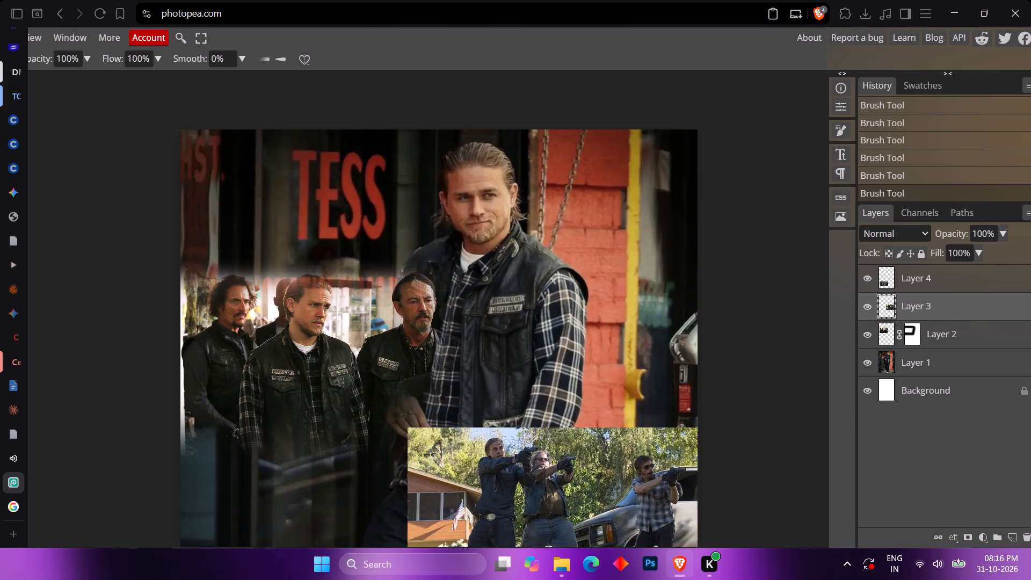
scroll(355, 318, "up", 2, "alt")
left_click(914, 343)
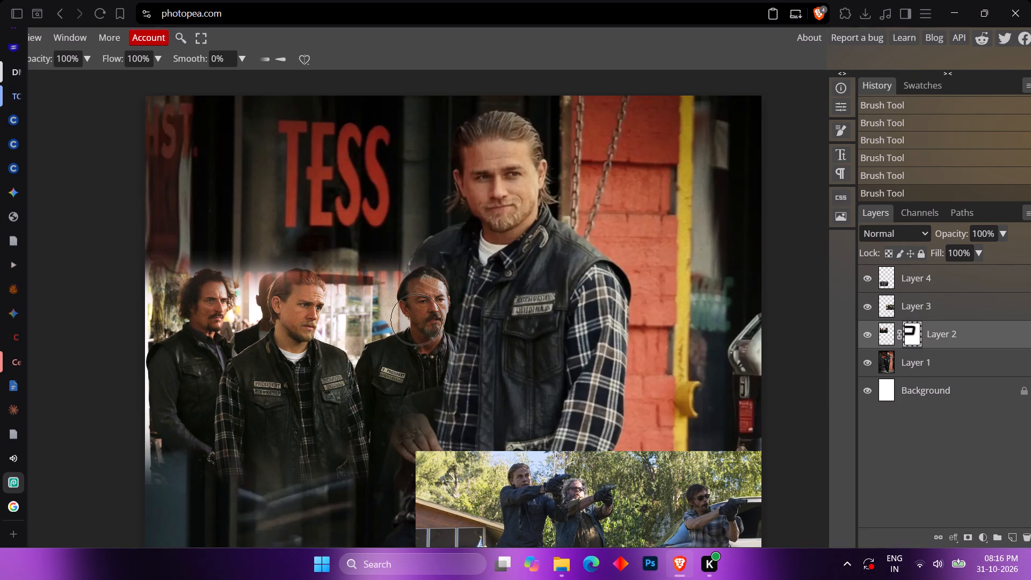
key("x")
right_click_drag(423, 305, 411, 303, "alt")
left_click(433, 295)
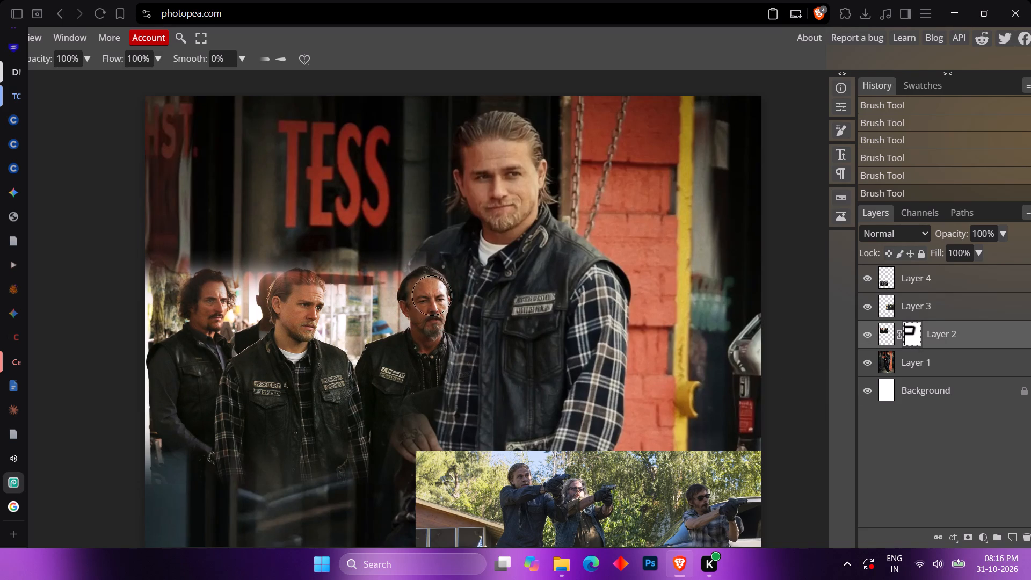
key("x")
left_click(430, 233)
left_click(441, 237)
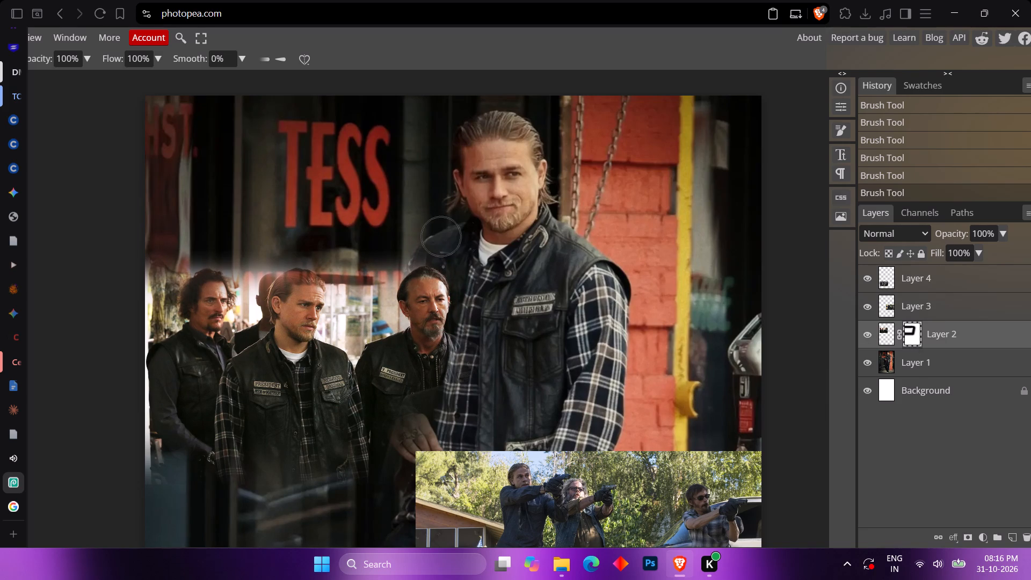
Paint back the front man's head on the Layer 2 mask and re-mask the background strip above the group.
key("x")
left_click(304, 303)
left_click(282, 299)
left_click(320, 300)
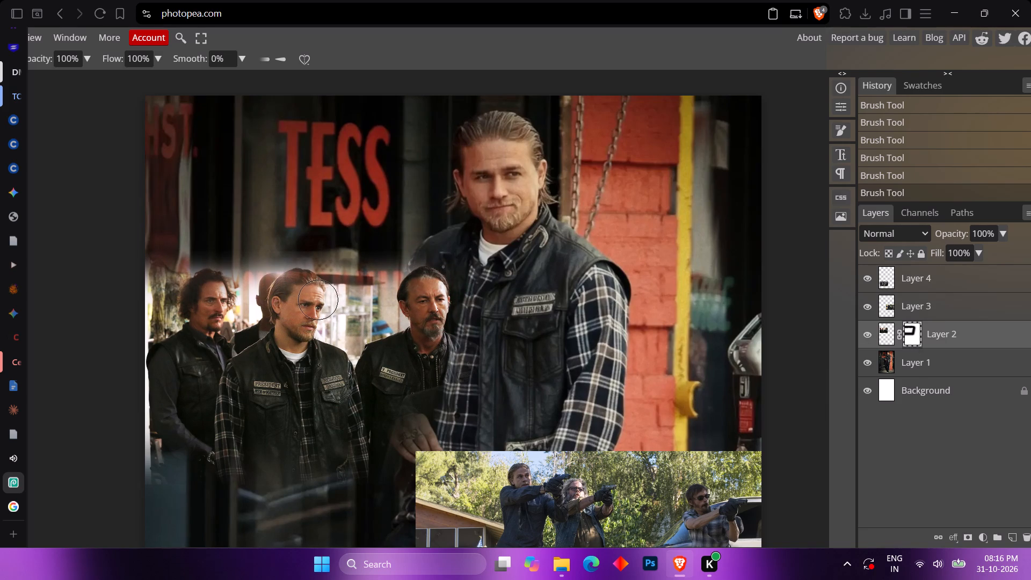
left_click(259, 241)
key("ctrl+z")
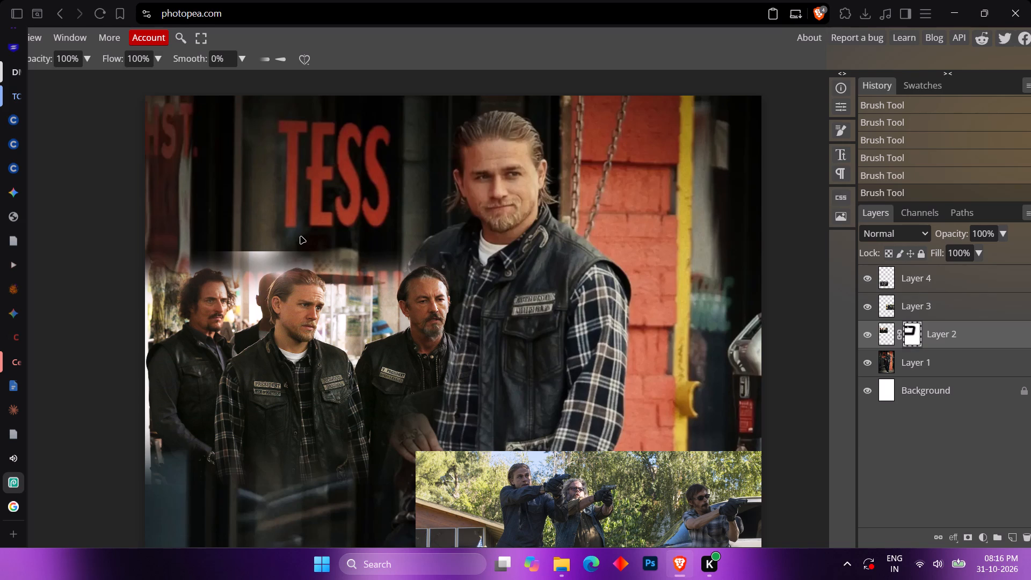
key("x")
left_click(295, 238)
left_click(323, 238)
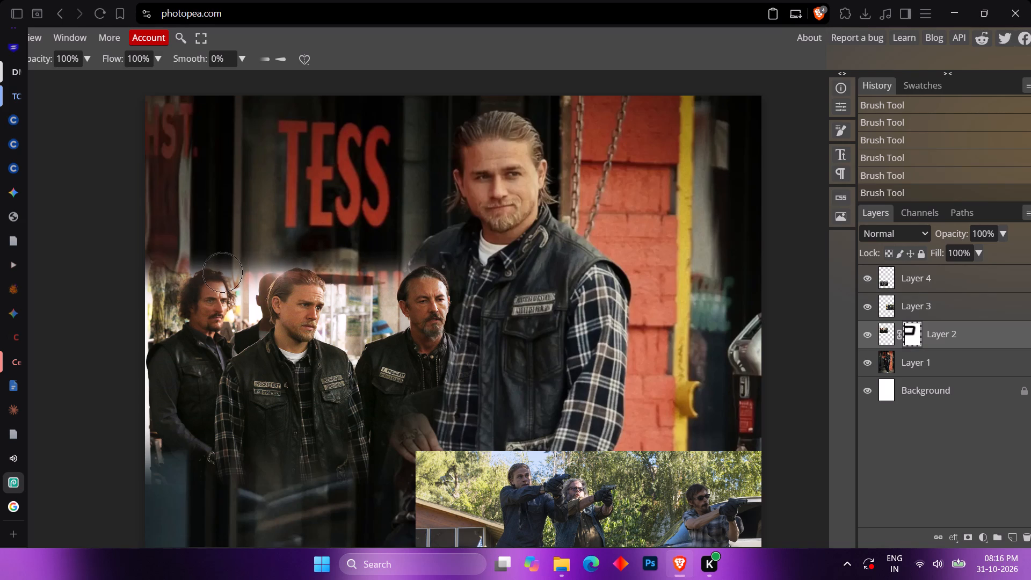
key("x")
left_click(294, 306)
left_click(304, 303)
left_click(296, 298)
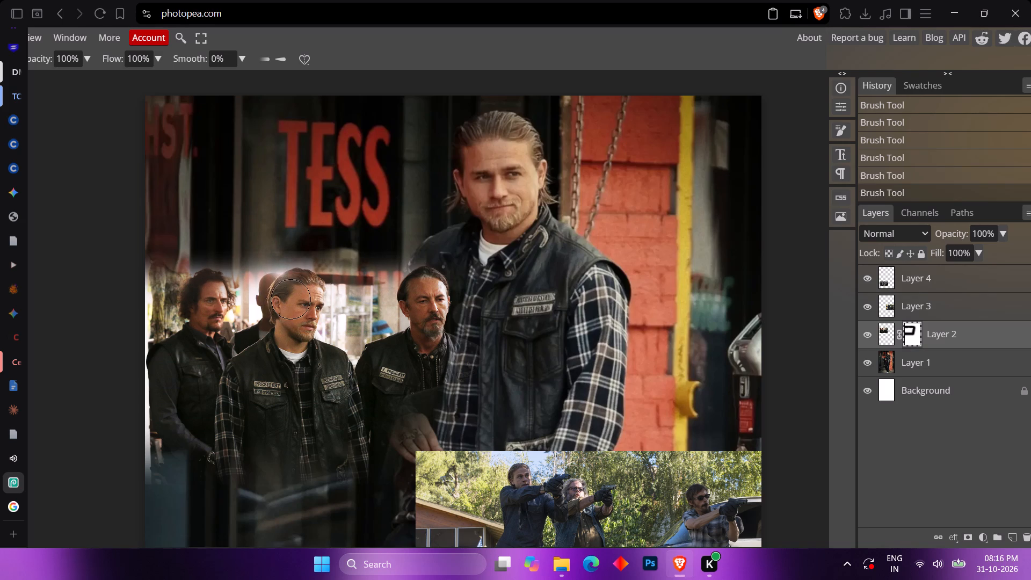
Shrink the brush slightly and paint the Layer 2 mask black along the group picture's top edge under the TESS lettering.
key("x")
right_click_drag(277, 229, 267, 229, "alt")
left_click_drag(267, 249, 325, 237)
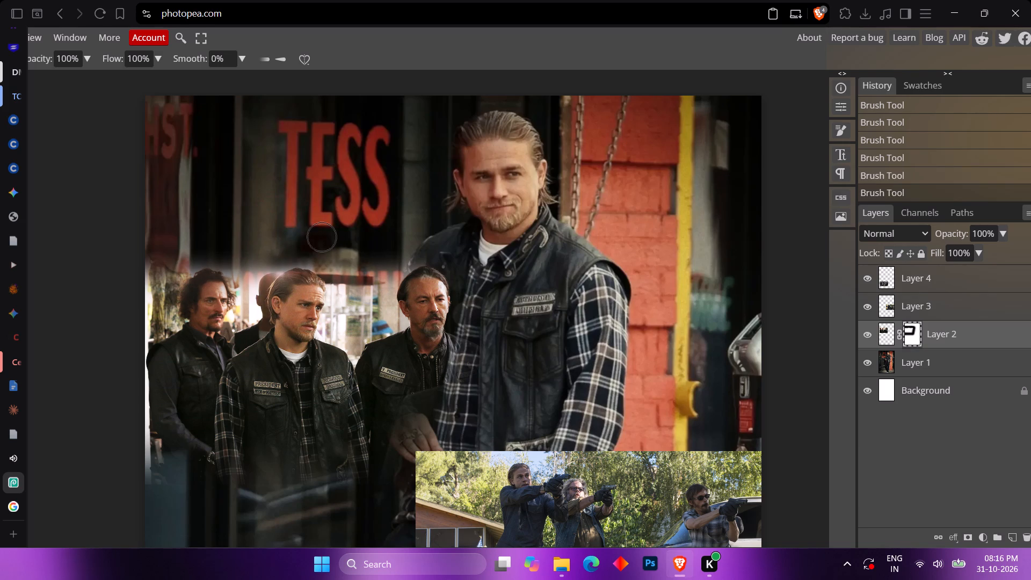
left_click_drag(325, 237, 357, 231)
Add a raster mask to Layer 3, the picture of the three men aiming guns, and enlarge the soft brush.
scroll(367, 297, "down", 3)
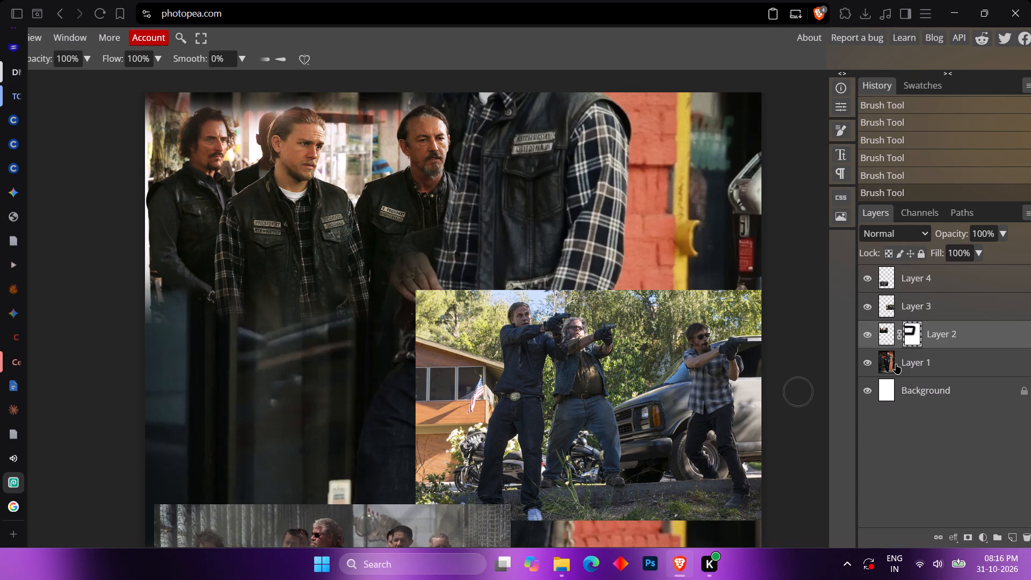
left_click(914, 311)
left_click(966, 541)
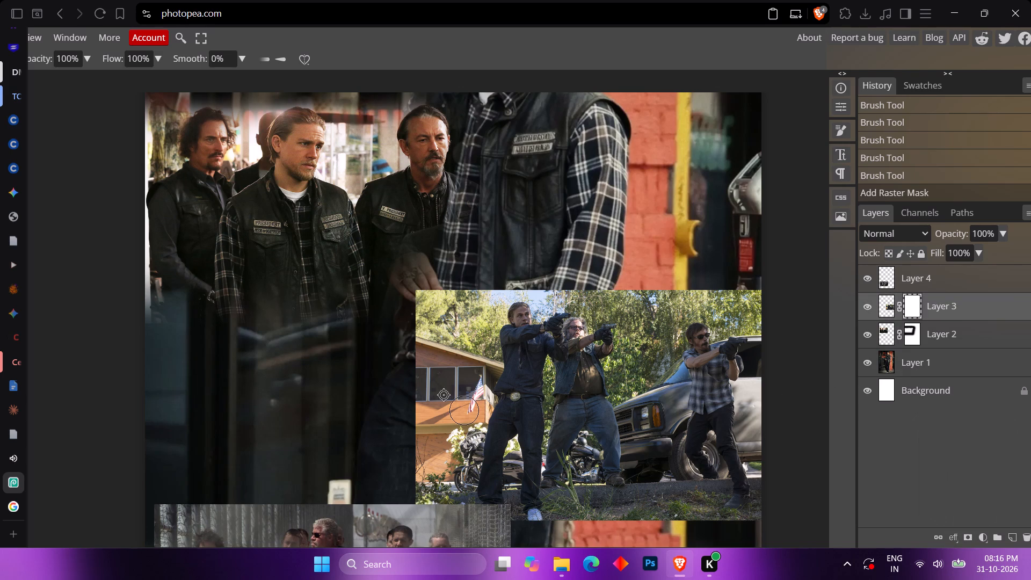
right_click_drag(415, 380, 447, 390, "alt")
scroll(390, 342, "down", 1)
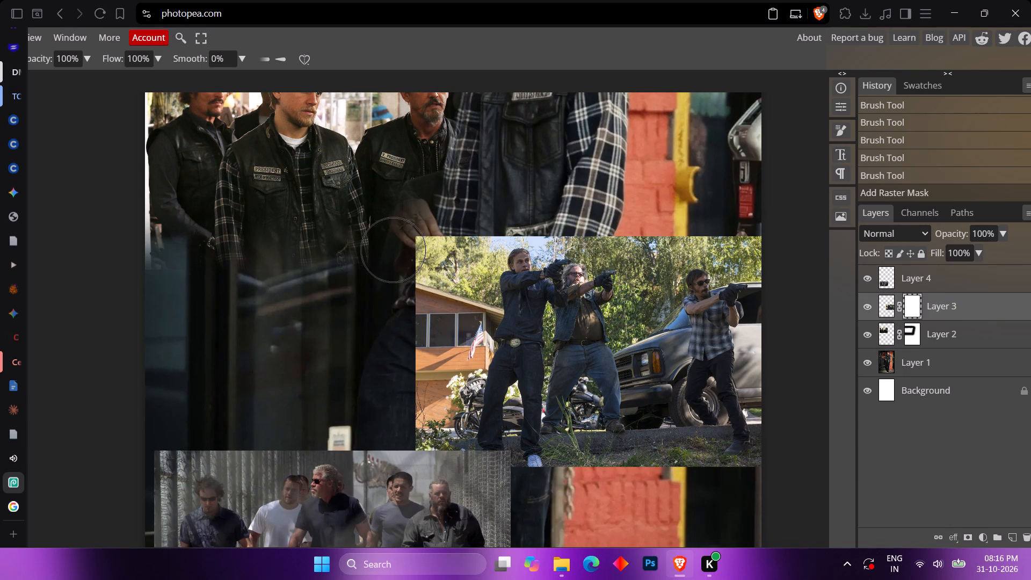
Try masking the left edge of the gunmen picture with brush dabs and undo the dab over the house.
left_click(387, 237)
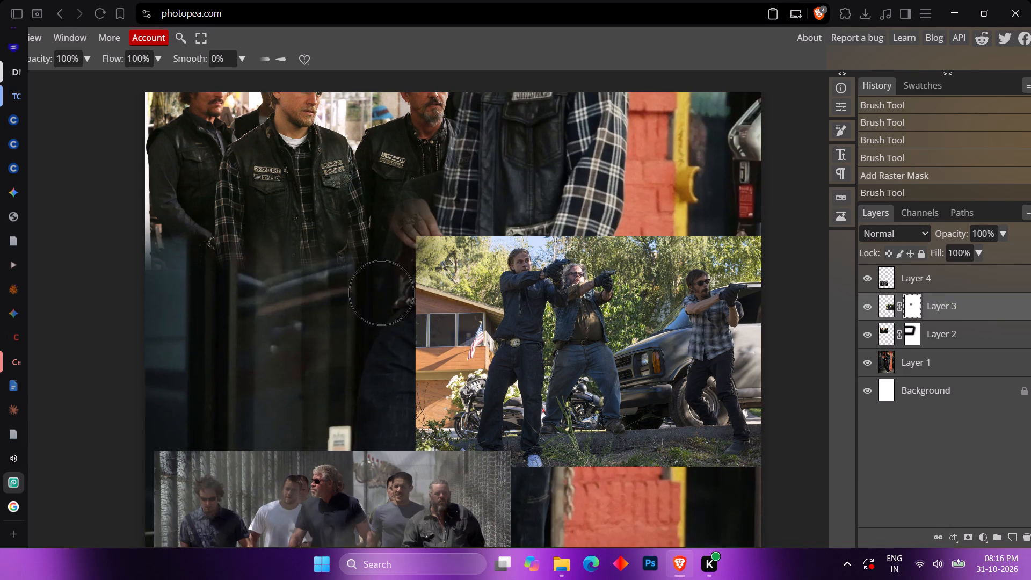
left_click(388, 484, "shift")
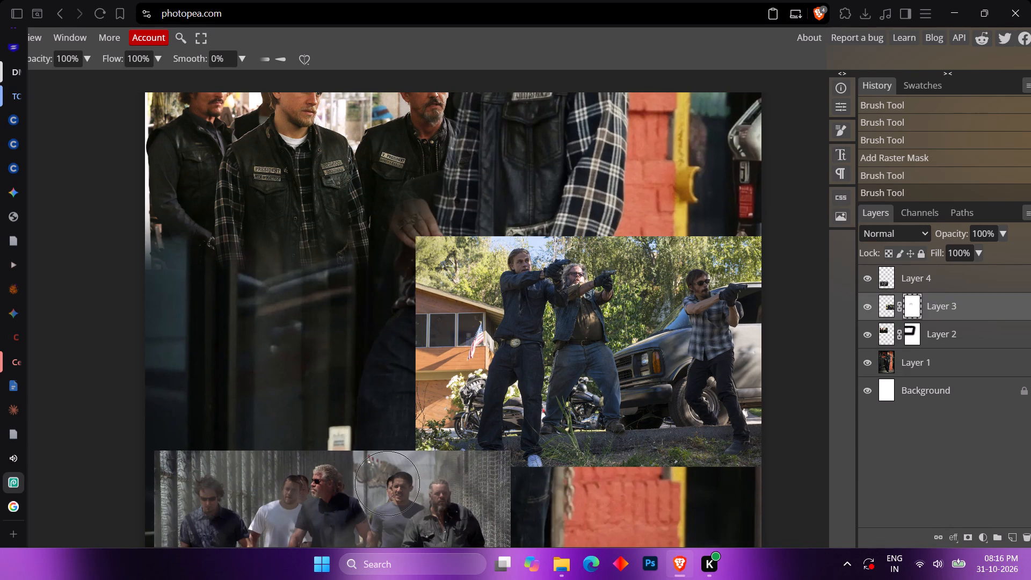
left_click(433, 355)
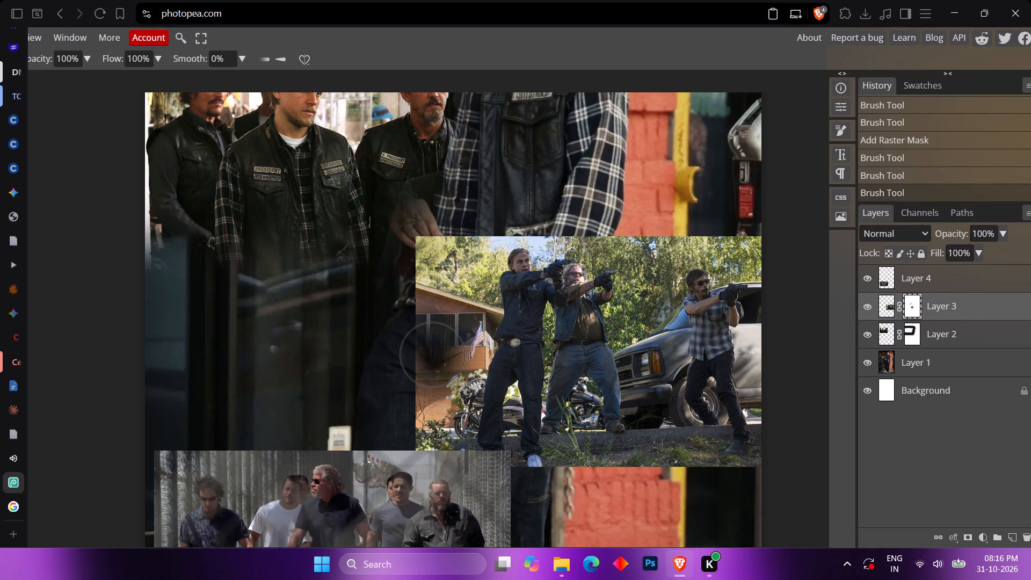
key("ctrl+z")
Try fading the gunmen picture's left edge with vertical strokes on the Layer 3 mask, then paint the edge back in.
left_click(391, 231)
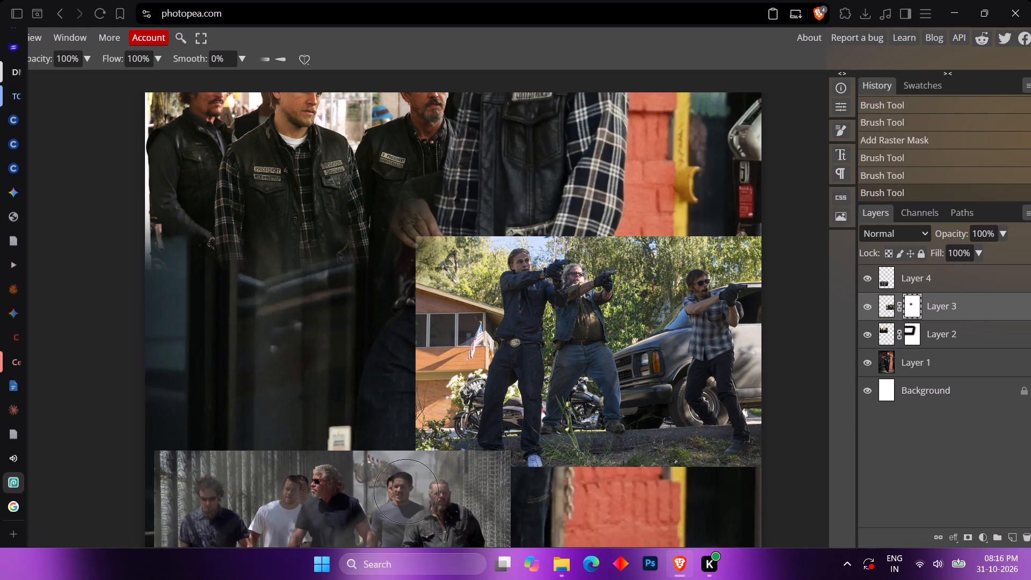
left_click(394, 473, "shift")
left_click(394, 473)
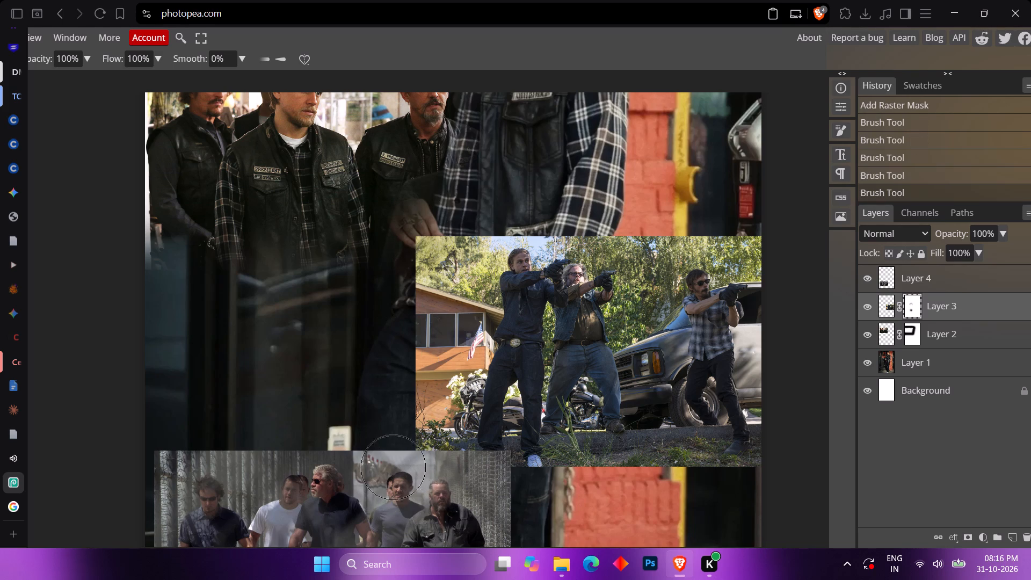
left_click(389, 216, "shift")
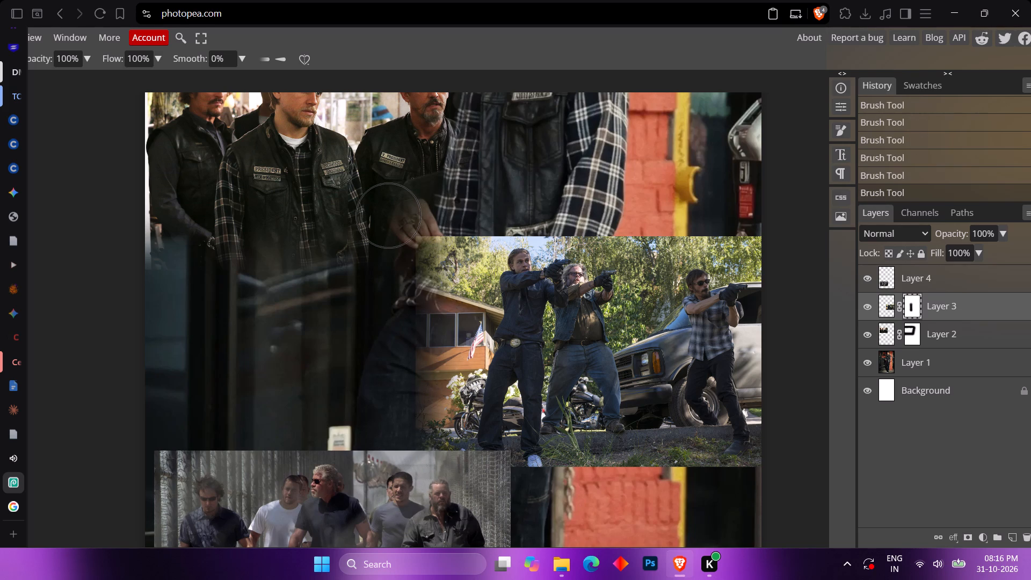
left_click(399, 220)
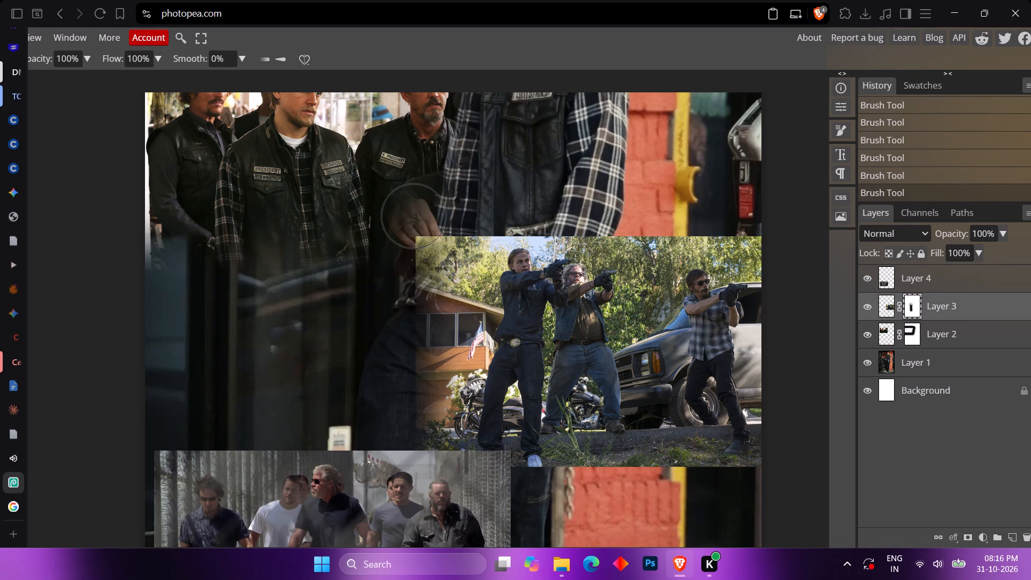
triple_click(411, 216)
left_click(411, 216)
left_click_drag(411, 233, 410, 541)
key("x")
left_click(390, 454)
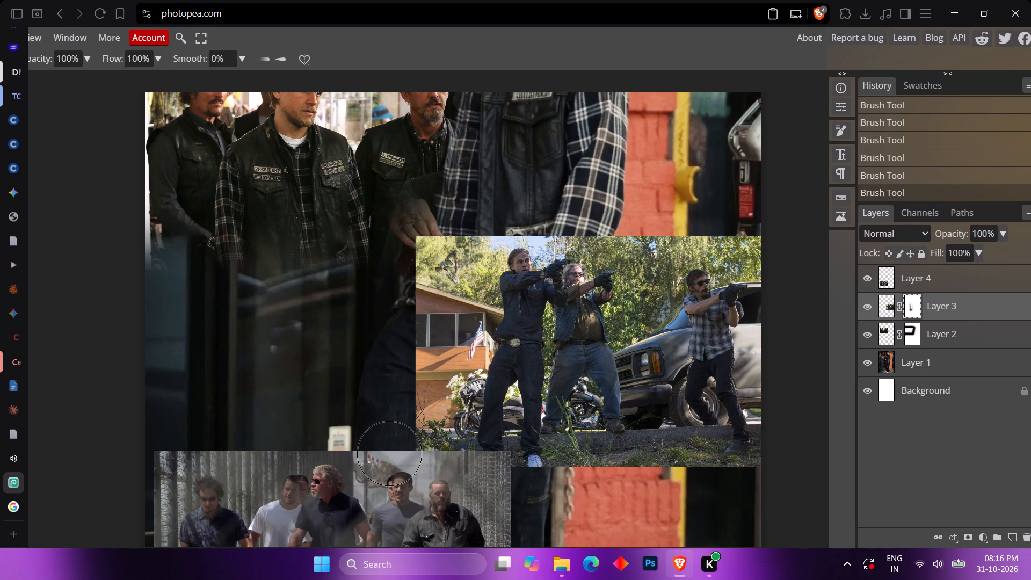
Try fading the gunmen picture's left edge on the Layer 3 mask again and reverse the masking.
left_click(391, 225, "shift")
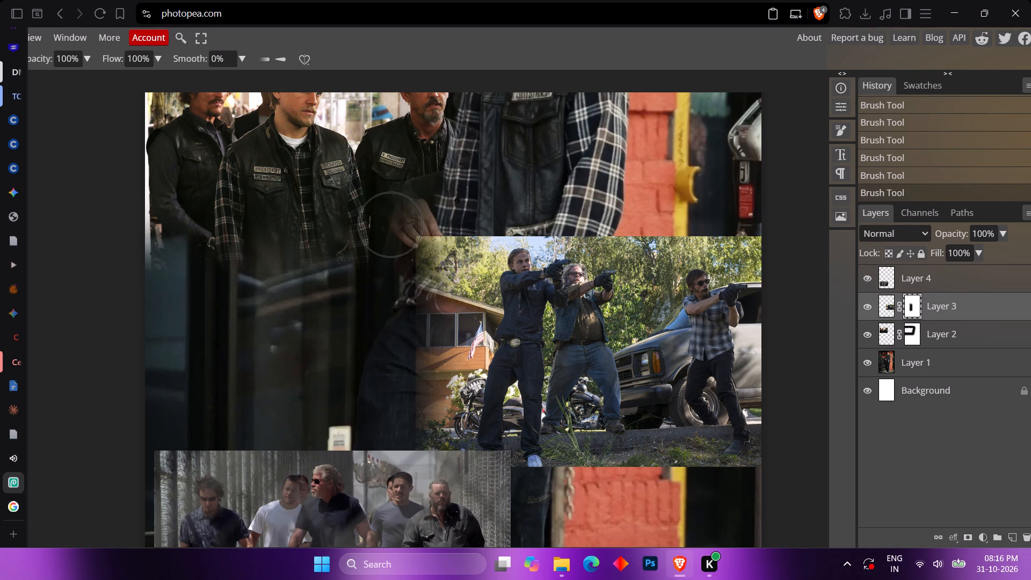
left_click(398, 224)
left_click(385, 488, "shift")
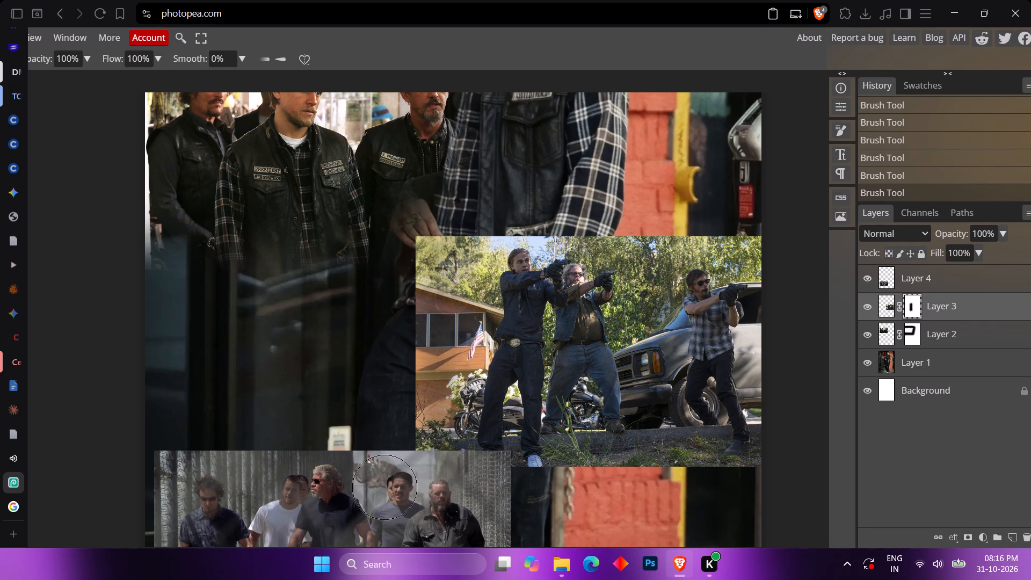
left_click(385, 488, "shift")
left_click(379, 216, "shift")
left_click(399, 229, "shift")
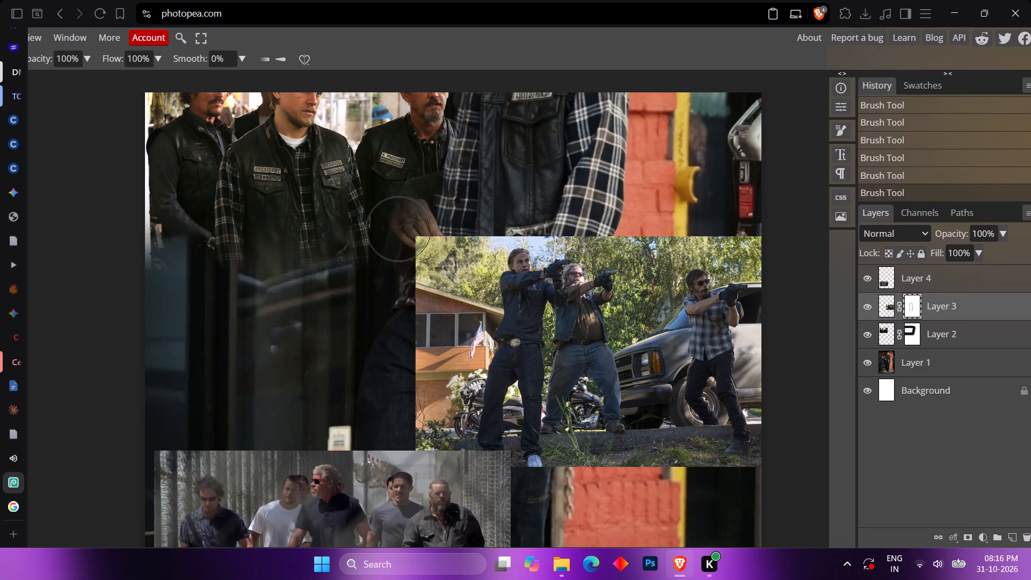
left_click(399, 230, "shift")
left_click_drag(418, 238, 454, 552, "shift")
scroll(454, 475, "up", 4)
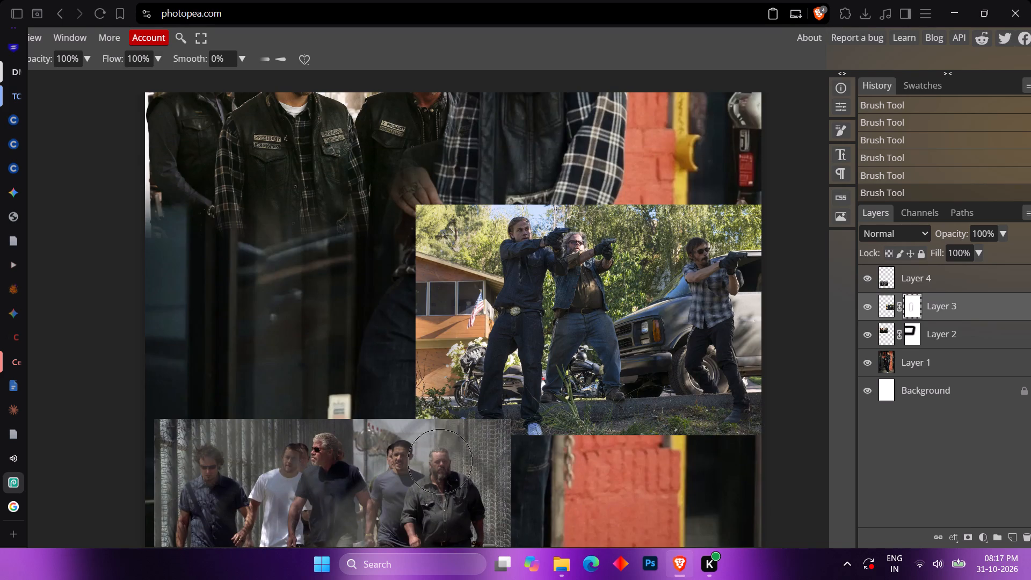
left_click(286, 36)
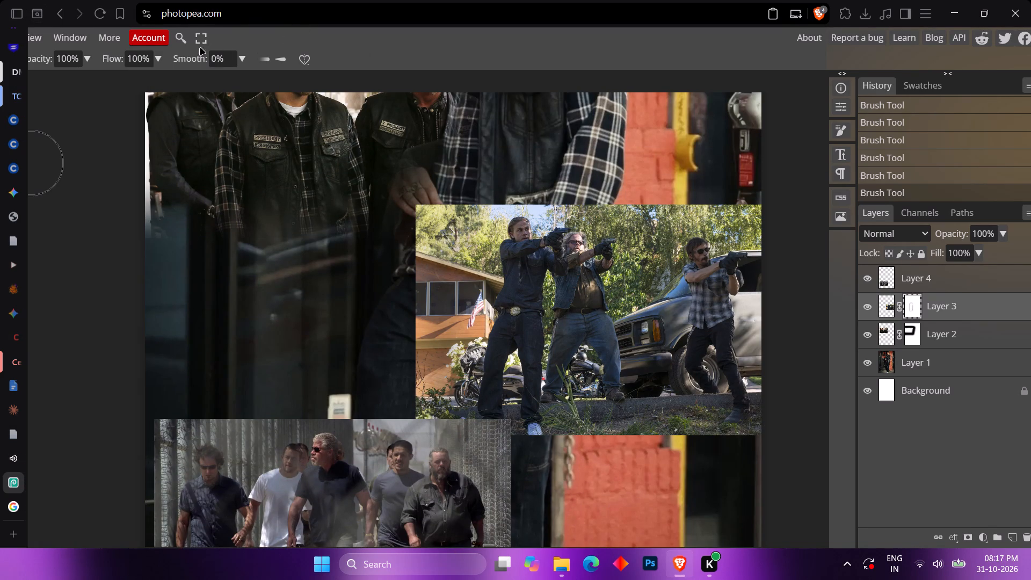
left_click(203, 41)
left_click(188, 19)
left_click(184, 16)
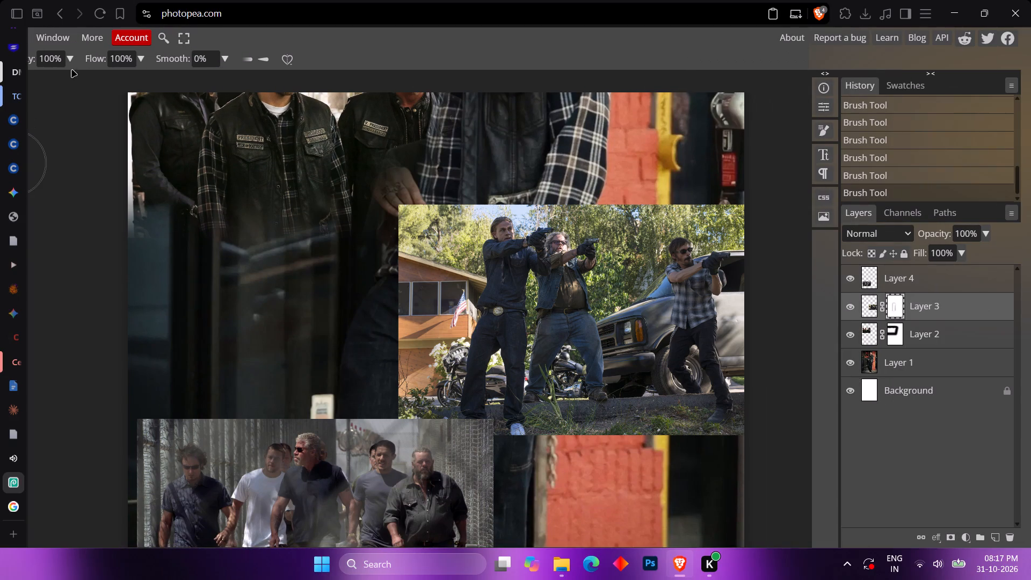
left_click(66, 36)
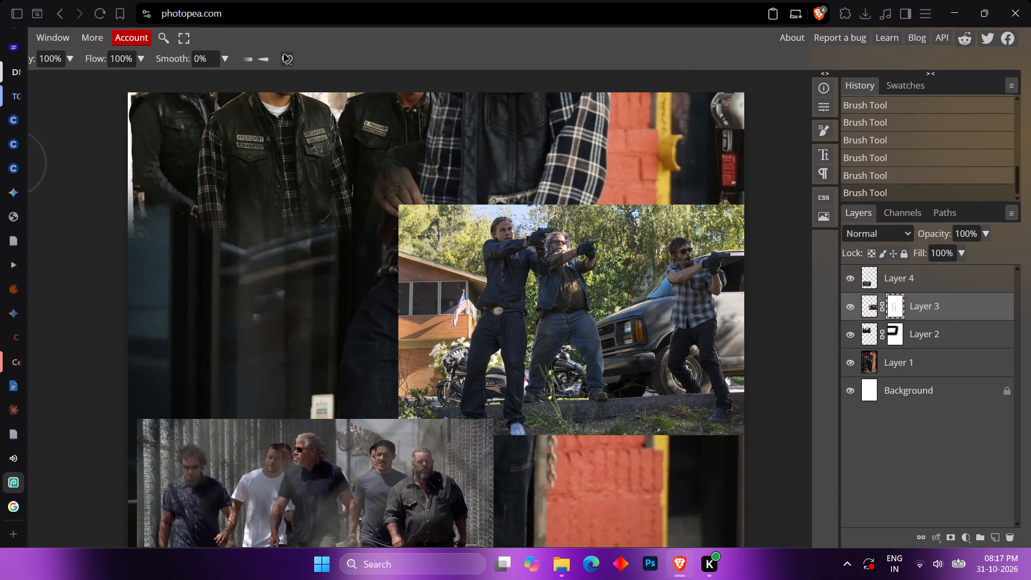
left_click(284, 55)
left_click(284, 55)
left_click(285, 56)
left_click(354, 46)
Paint black on the Layer 3 mask along the gunmen picture's left and top edges to fade them into the Jax photo.
left_click_drag(374, 205, 384, 345)
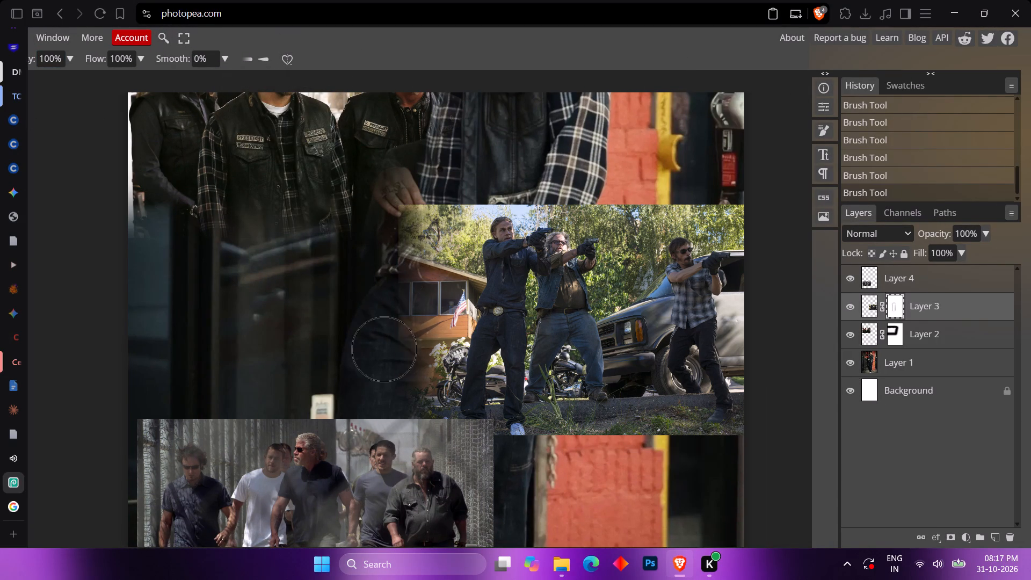
left_click_drag(384, 345, 382, 163)
left_click_drag(384, 182, 458, 173)
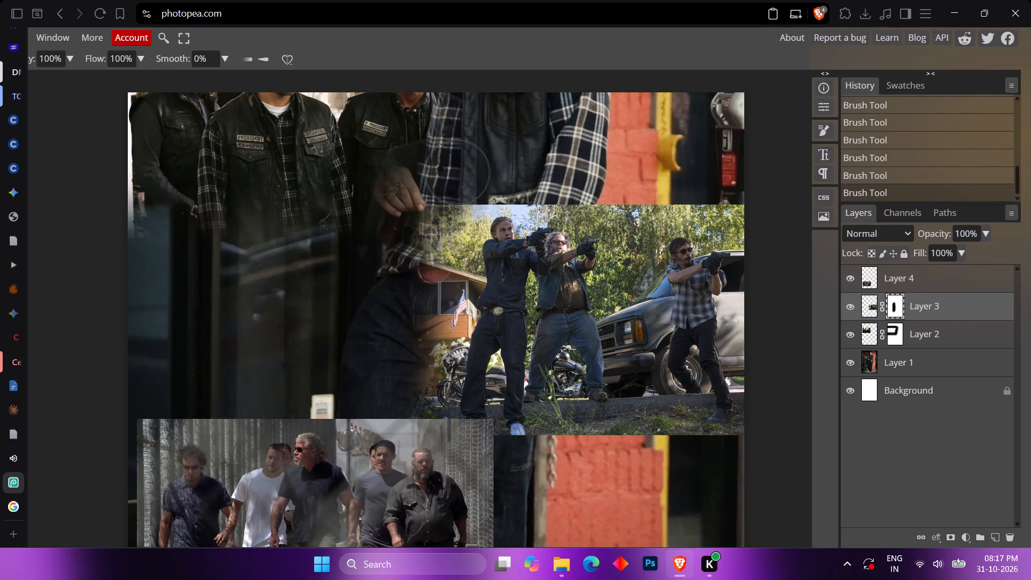
left_click_drag(458, 173, 750, 182)
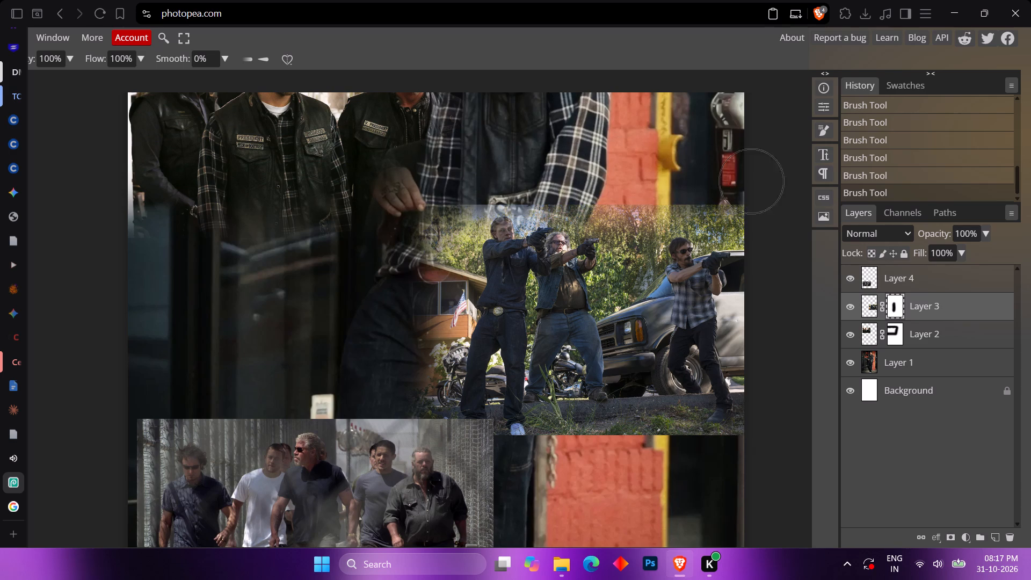
left_click_drag(750, 182, 394, 194)
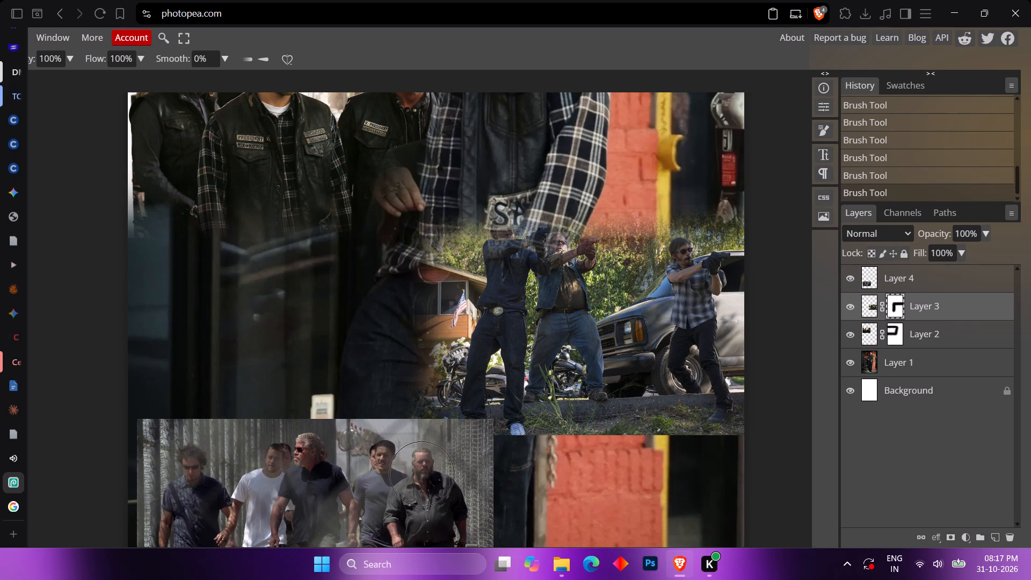
Paint black on the Layer 3 mask along the gunmen picture's bottom edge to fade it into the Jax photo.
left_click(409, 466)
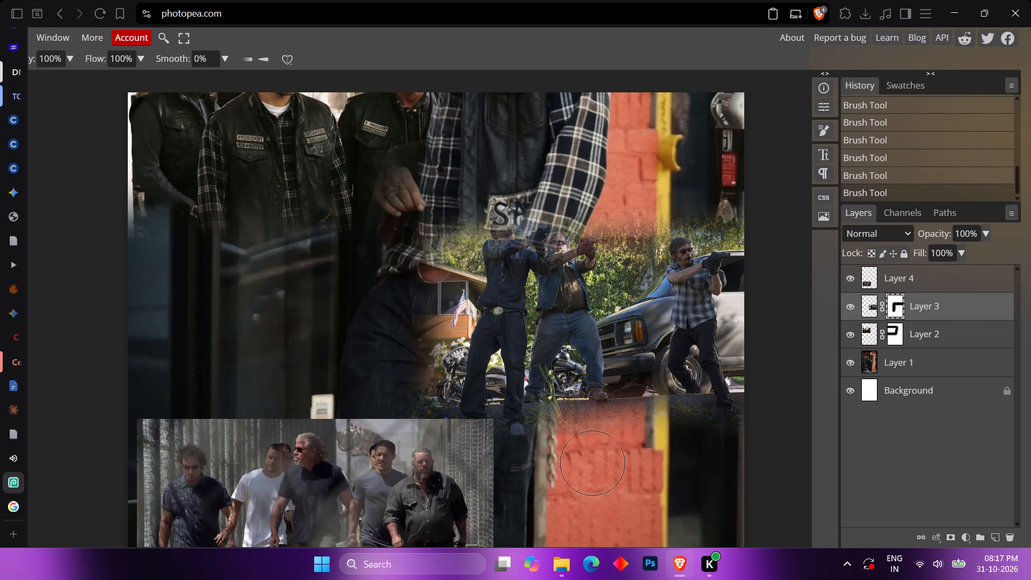
Paint white with a smaller brush on the Layer 3 mask to bring back the heads of the two gunmen beside the house.
scroll(549, 318, "up", 9)
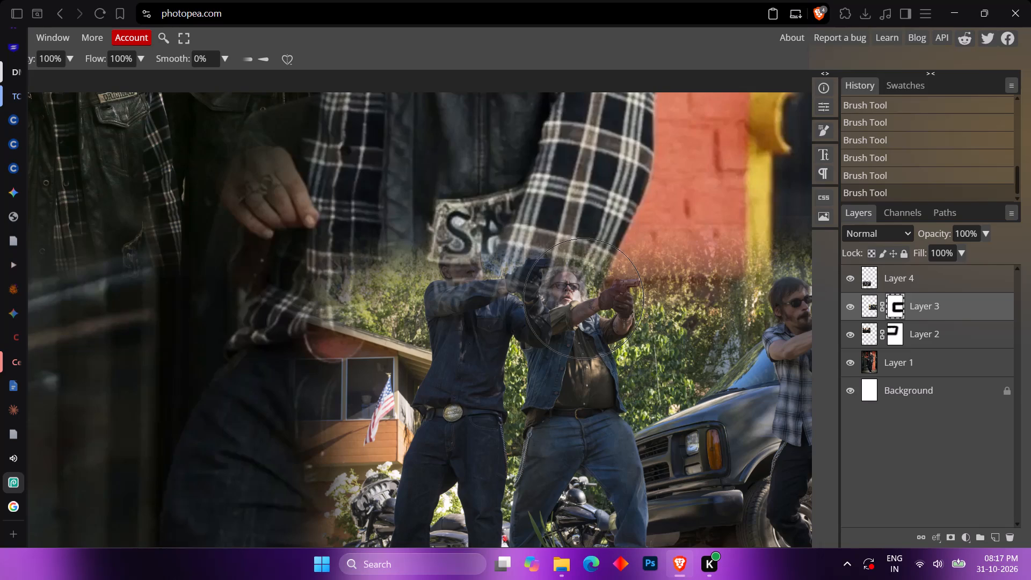
key("x")
right_click_drag(573, 314, 524, 308, "alt")
right_click_drag(569, 311, 549, 308, "alt")
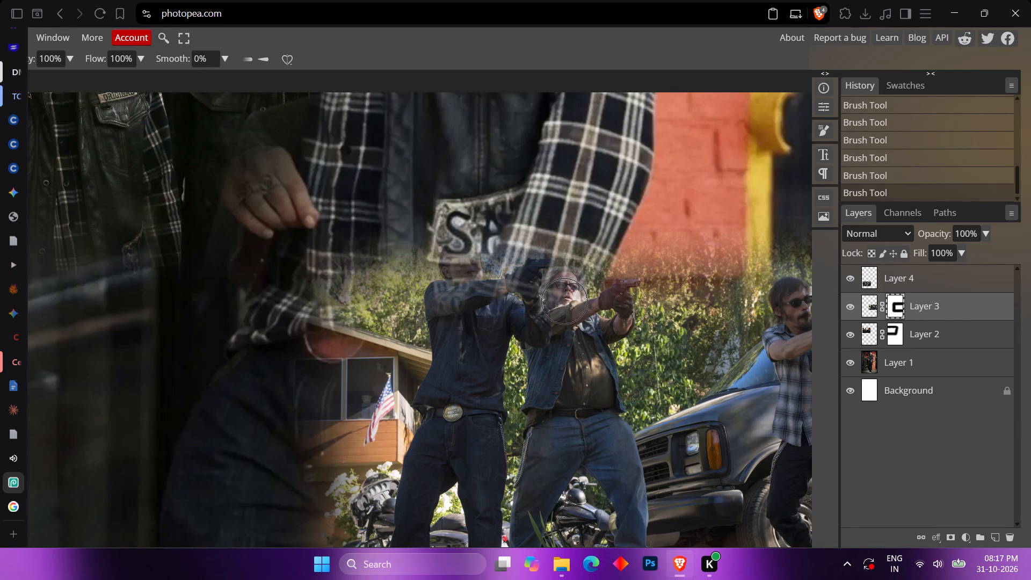
left_click(564, 299)
left_click(566, 293)
left_click(466, 275)
left_click(454, 263)
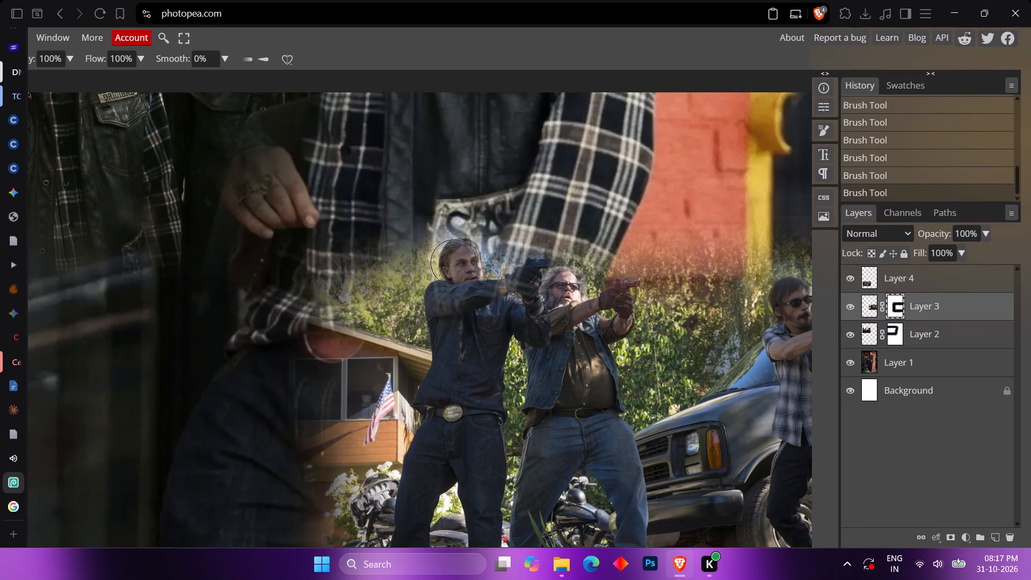
scroll(417, 257, "down", 2, "alt")
left_click(466, 260)
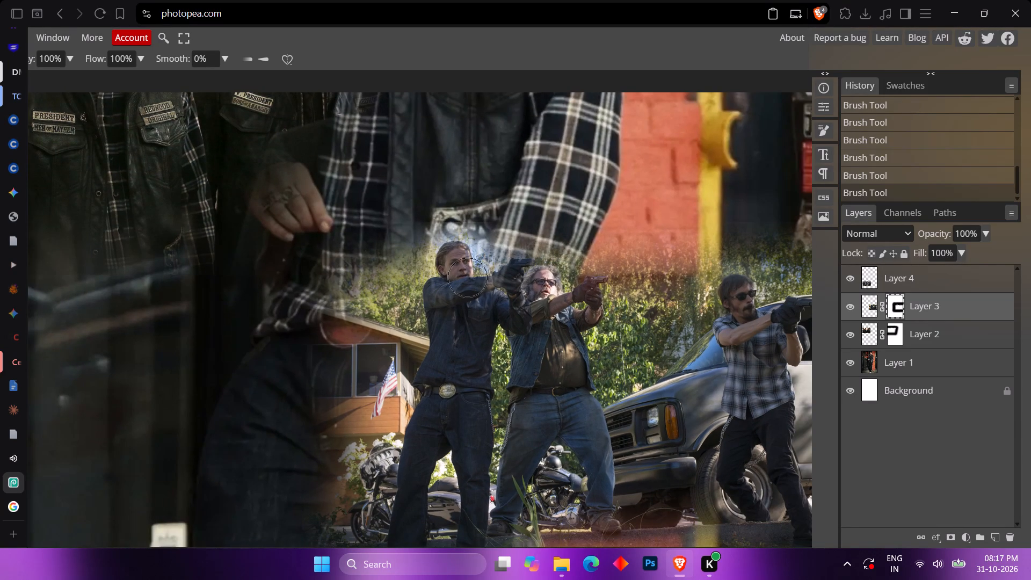
Clean up the Layer 3 mask with black above the two gunmen's heads, and dab white over the faces of the two rear gunmen.
key("x")
left_click_drag(459, 208, 538, 204)
key("x")
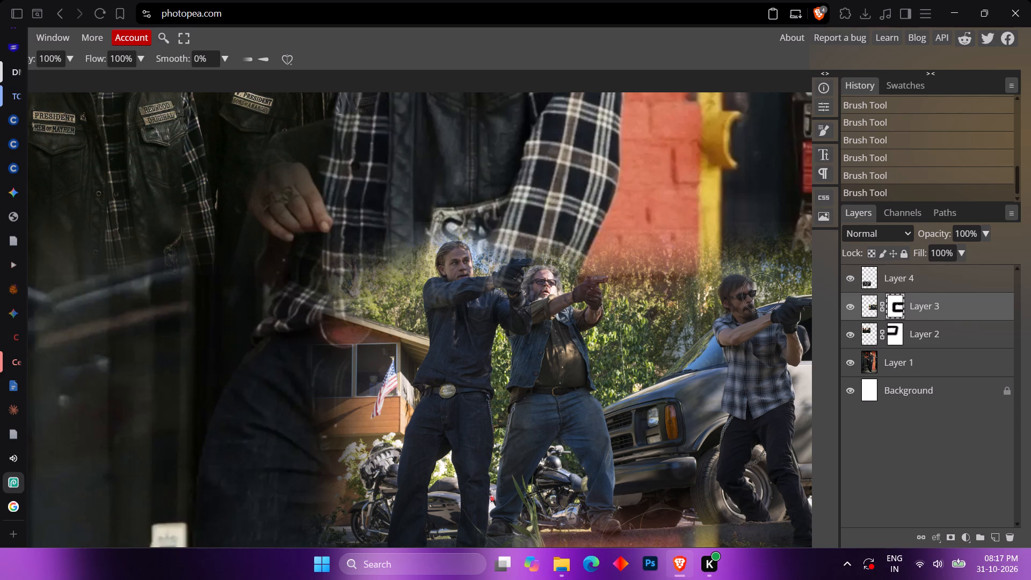
left_click(538, 287)
double_click(551, 284)
left_click(733, 292)
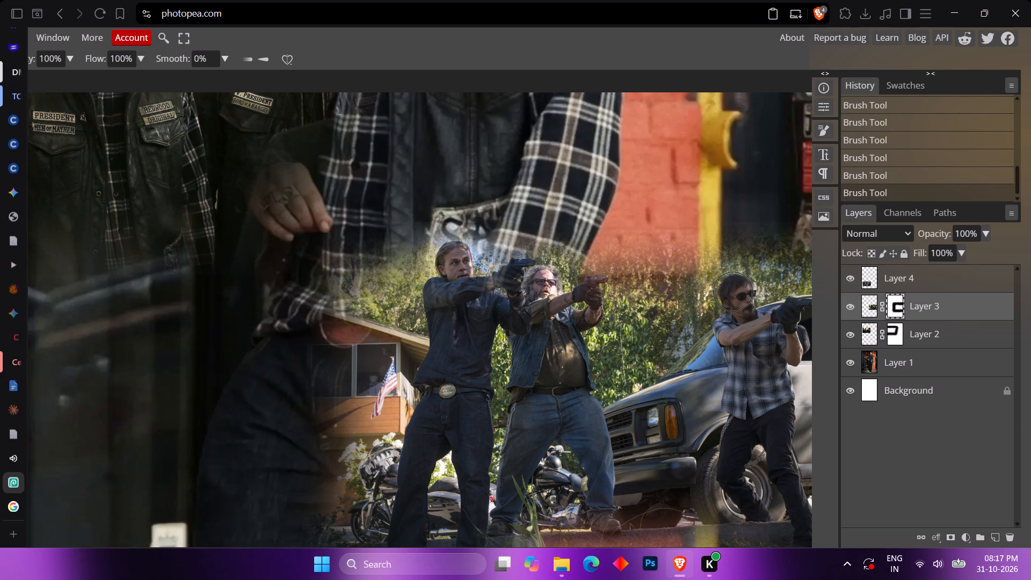
Add a raster mask to Layer 4.
scroll(675, 297, "down", 6, "alt")
scroll(655, 257, "down", 2, "alt")
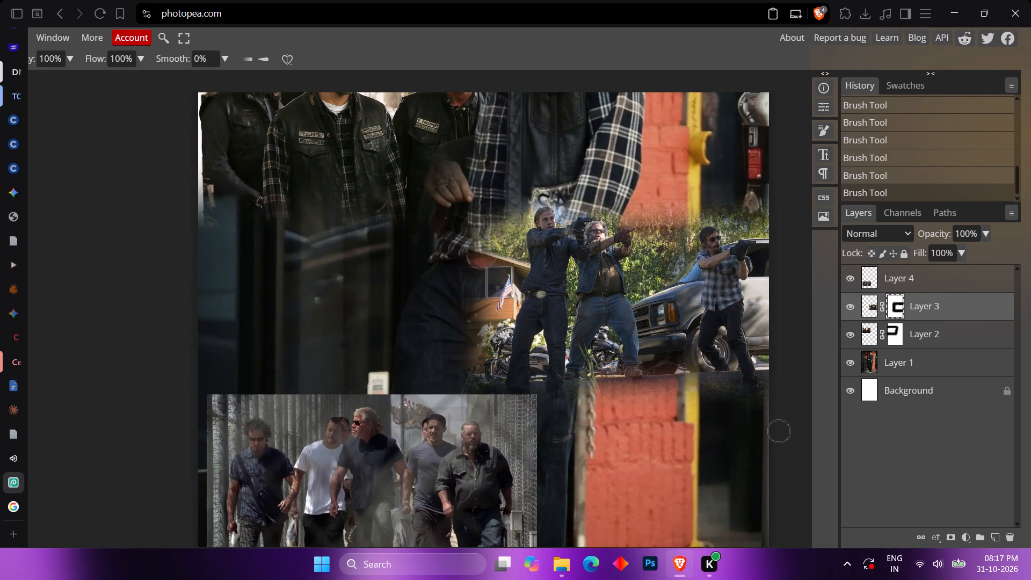
left_click(897, 282)
left_click(947, 538)
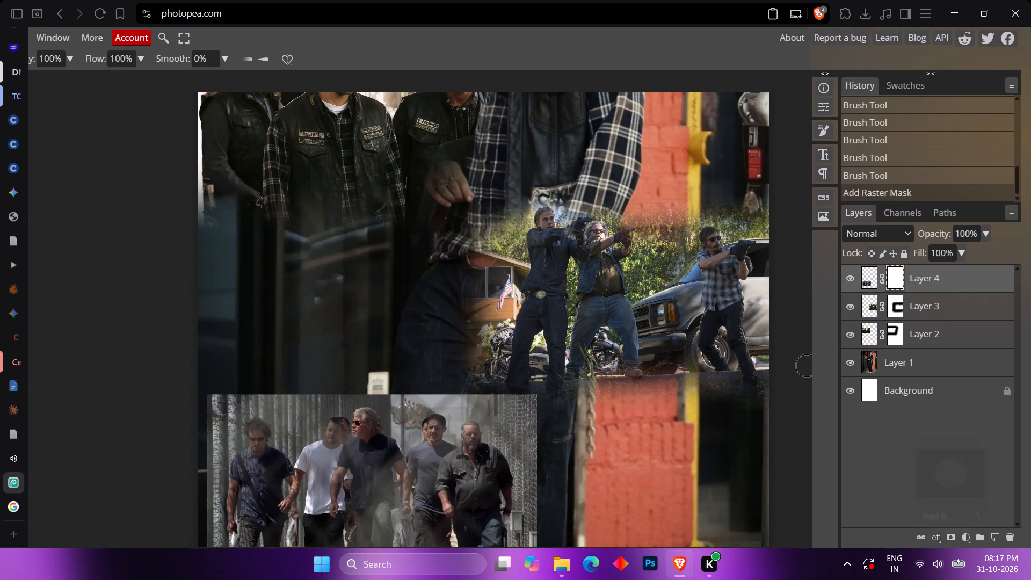
Move the Layer 4 picture of the five walking men flush with the poster's left edge.
scroll(603, 376, "down", 3)
scroll(366, 334, "up", 1, "alt")
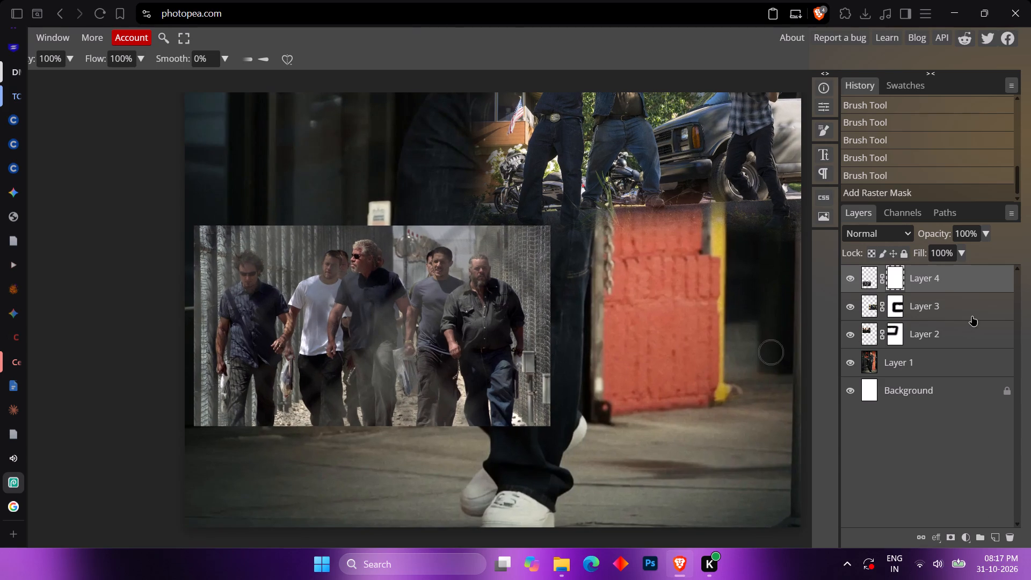
left_click(862, 277)
left_click_drag(507, 328, 498, 328, "ctrl")
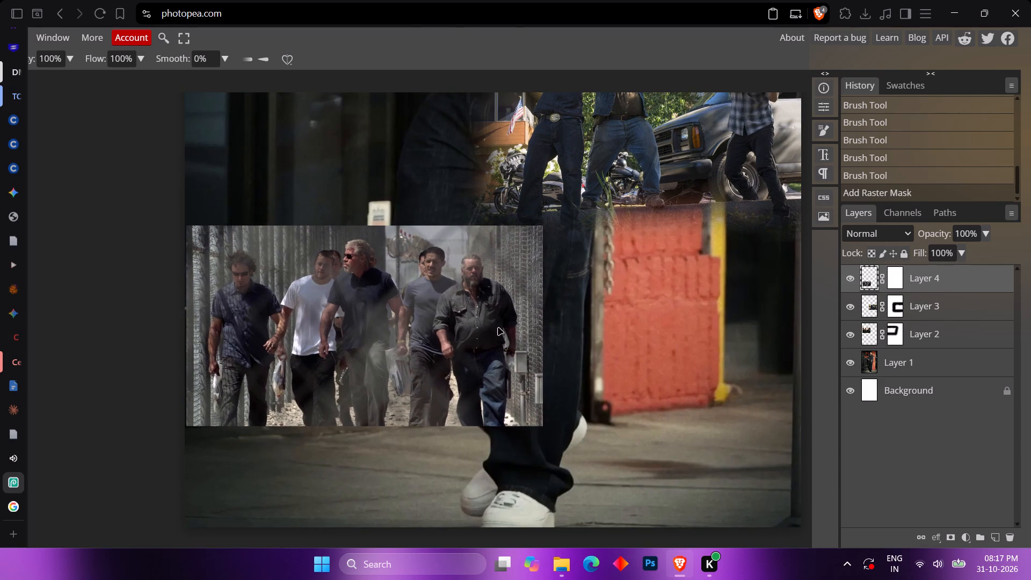
left_click_drag(498, 328, 496, 328, "ctrl")
Paint black on the Layer 4 mask along the walking men picture's bottom edge to fade it into the pavement.
left_click(896, 273)
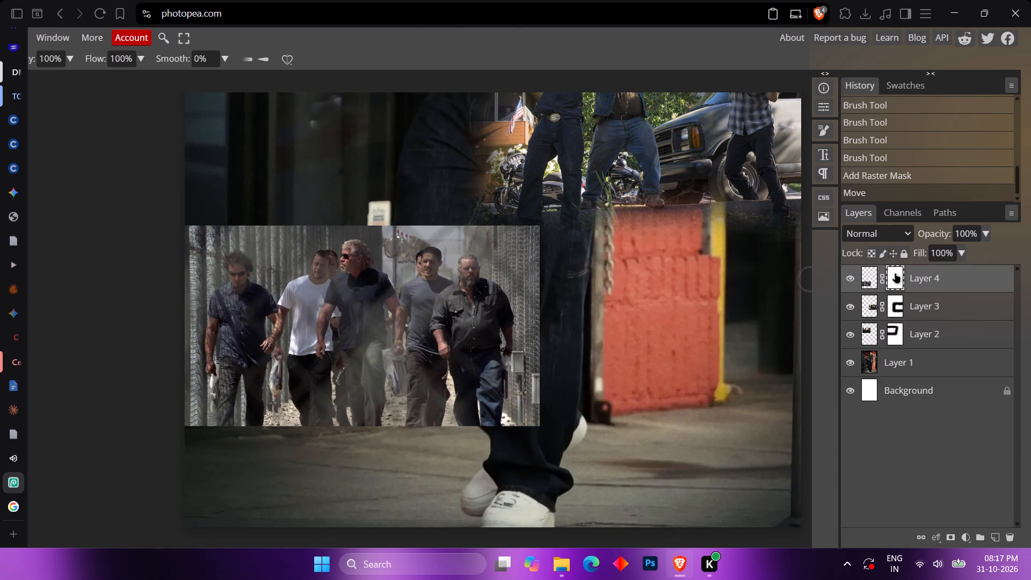
left_click_drag(541, 436, 468, 437)
left_click_drag(468, 437, 458, 437)
key("x")
left_click_drag(539, 435, 514, 435)
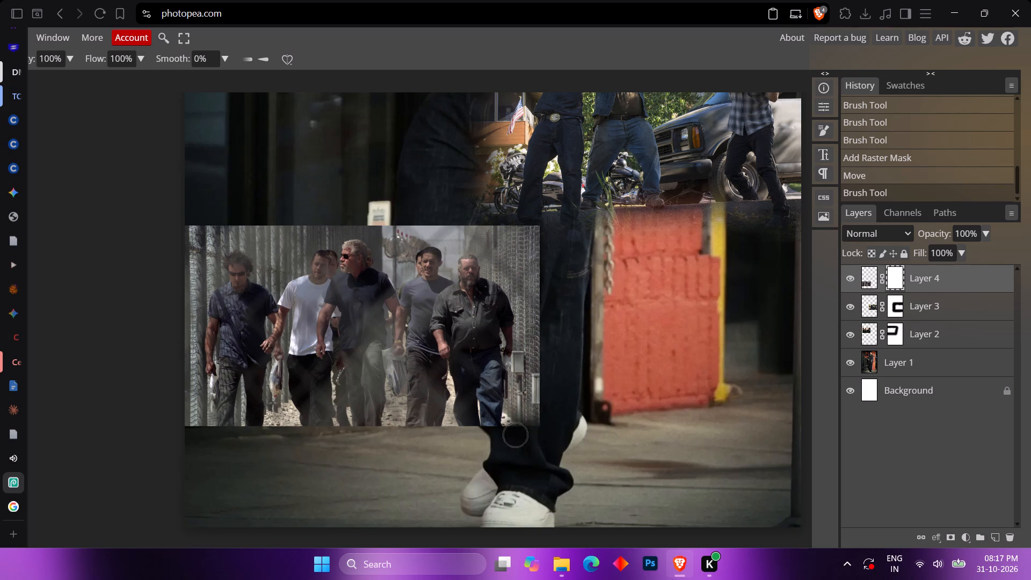
left_click_drag(514, 435, 159, 439)
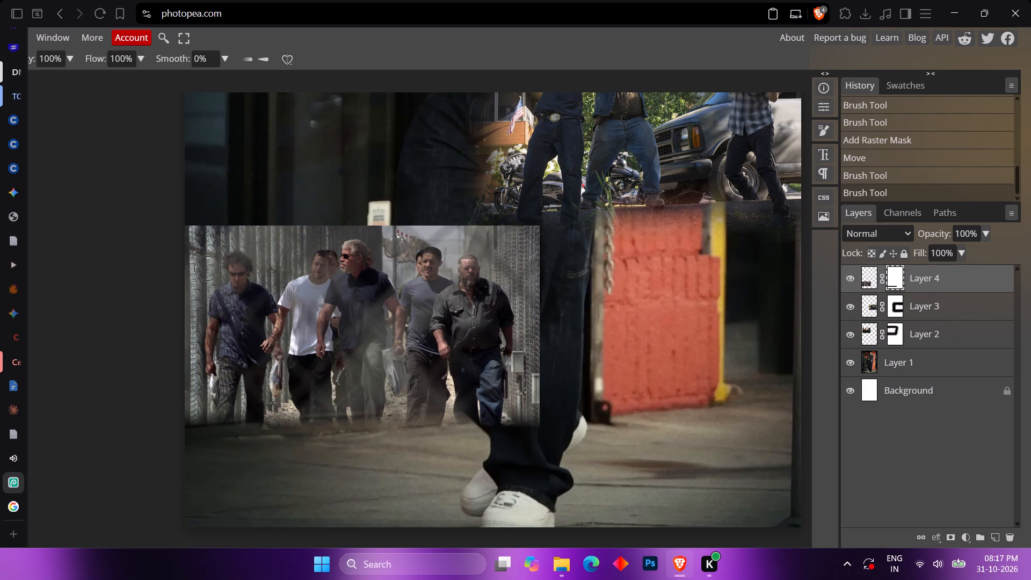
Paint black on the Layer 4 mask along the walking men picture's top and right edges to blend them into the Jax photo.
left_click_drag(183, 215, 534, 223)
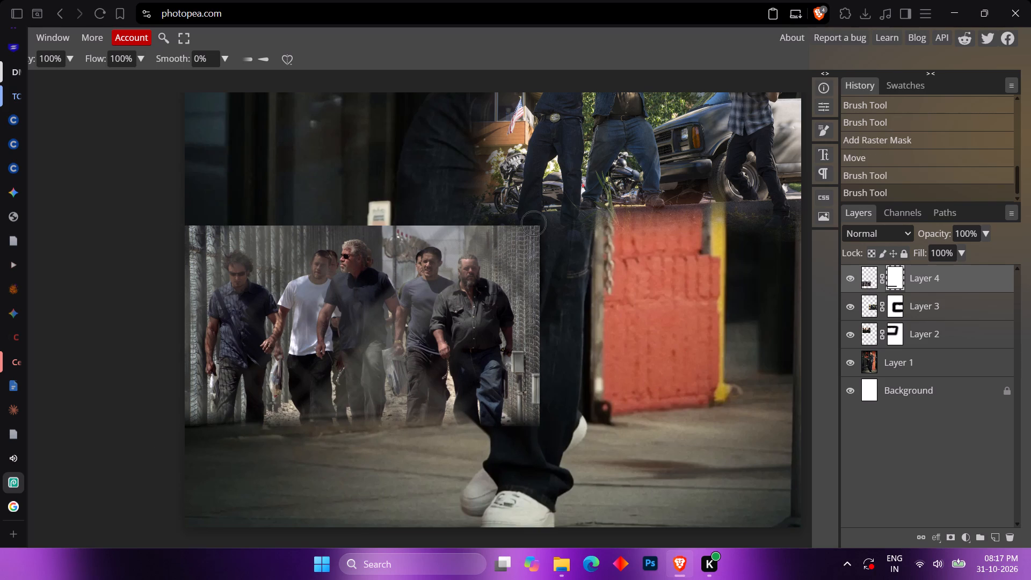
left_click_drag(534, 223, 536, 223)
left_click(543, 219)
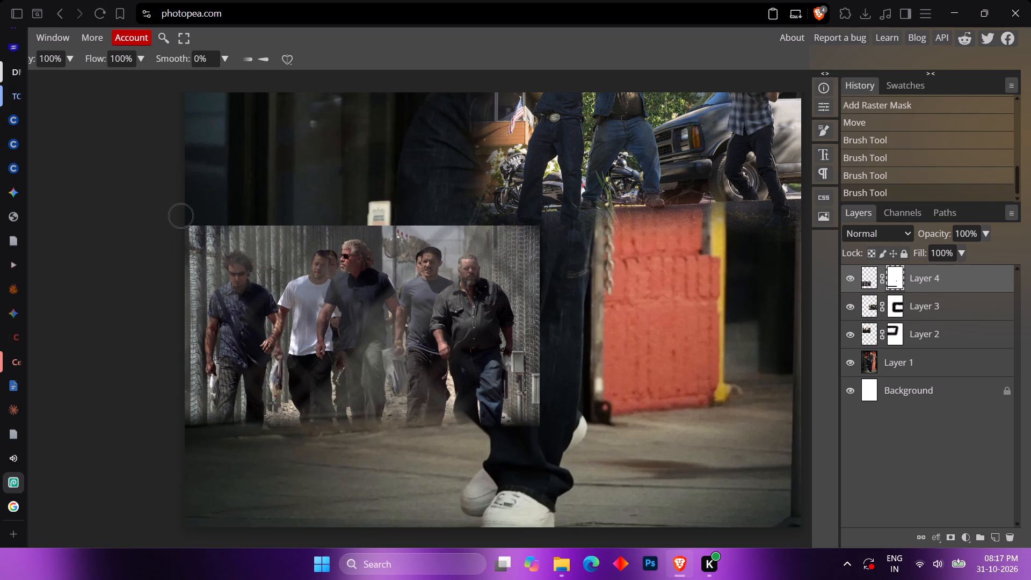
left_click(181, 216, "shift")
left_click_drag(181, 216, 318, 217)
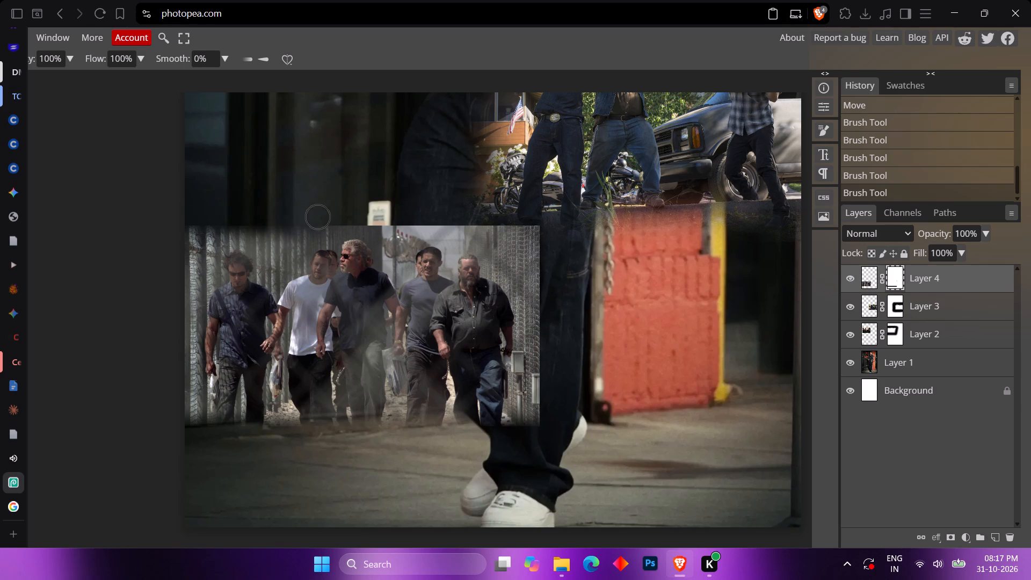
left_click_drag(318, 217, 543, 223)
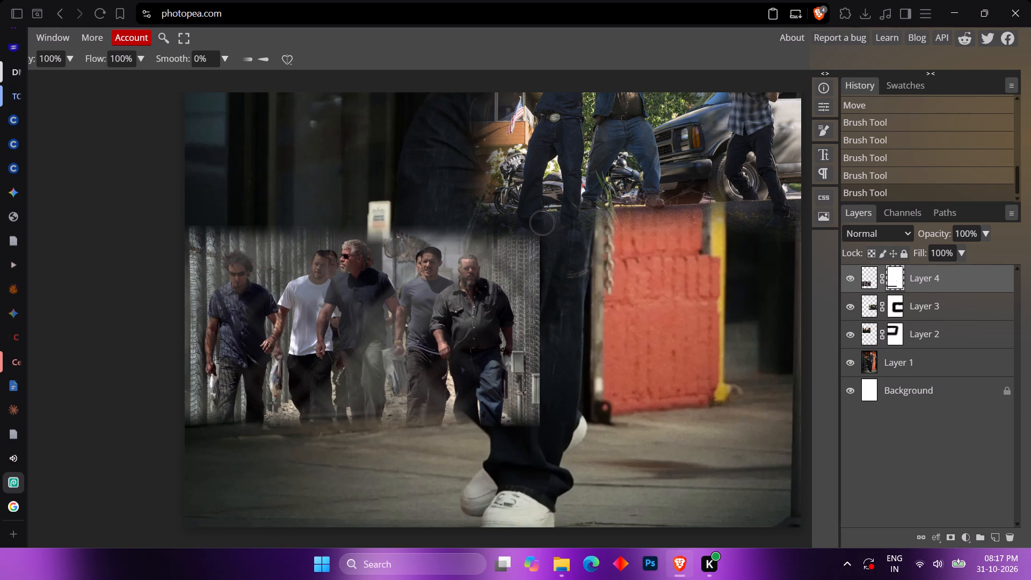
left_click_drag(543, 223, 539, 418)
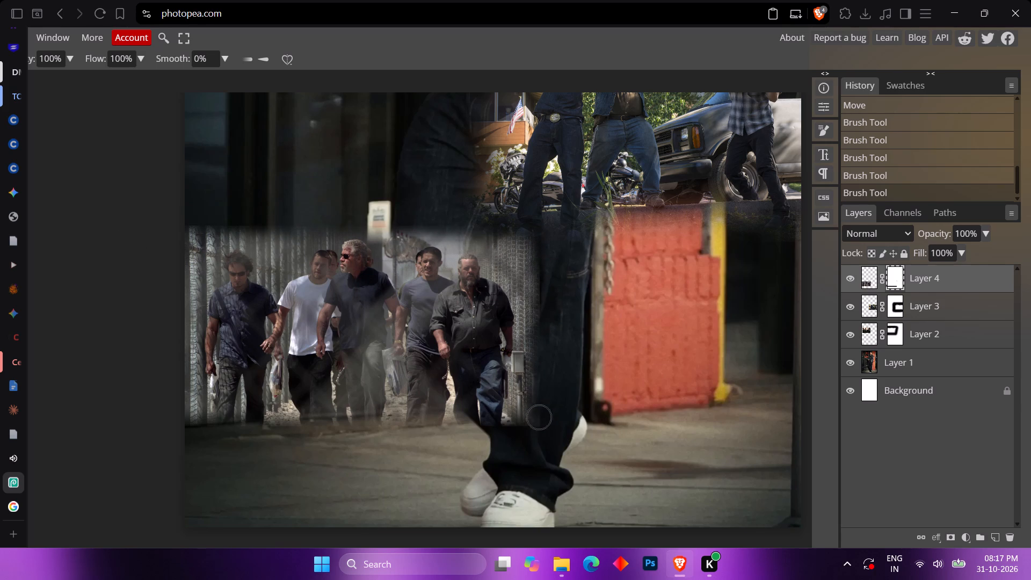
left_click_drag(539, 418, 521, 490)
Examine the whole poster to check how the blended pictures sit together.
scroll(468, 374, "down", 5, "alt")
scroll(668, 335, "up", 5)
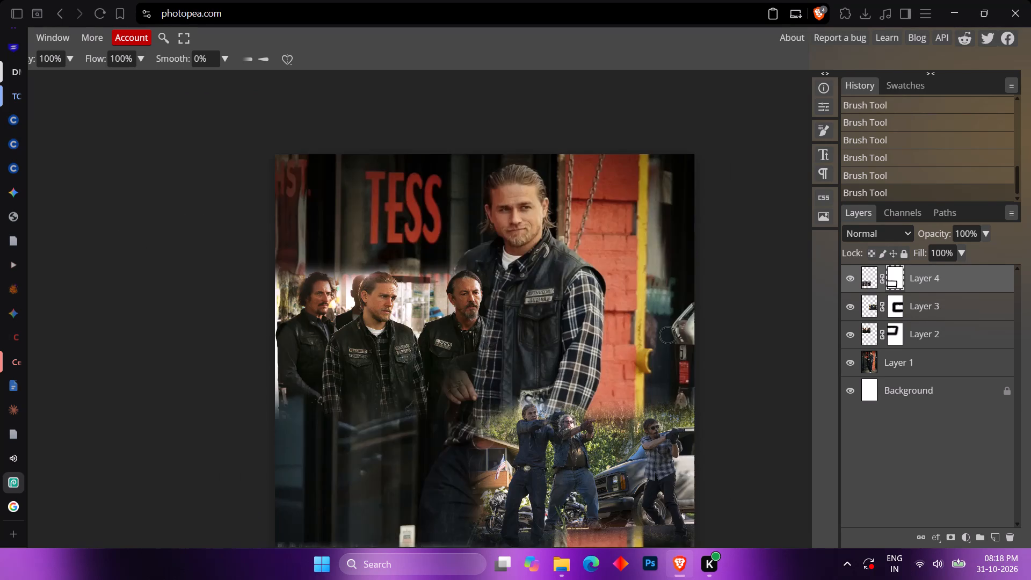
scroll(528, 245, "down", 6, "alt")
scroll(583, 231, "up", 3)
scroll(583, 231, "down", 1, "alt")
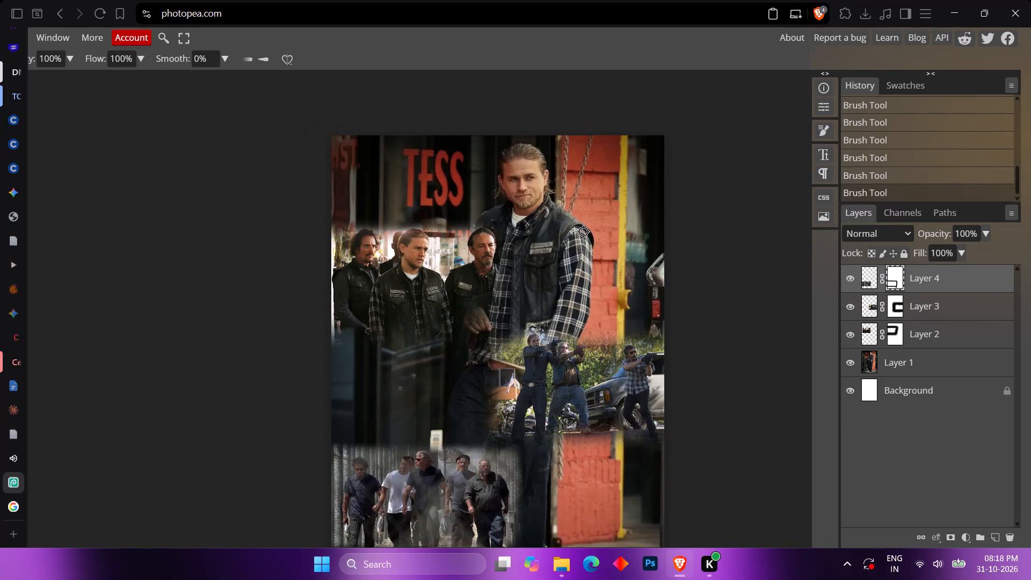
scroll(583, 231, "down", 2, "alt")
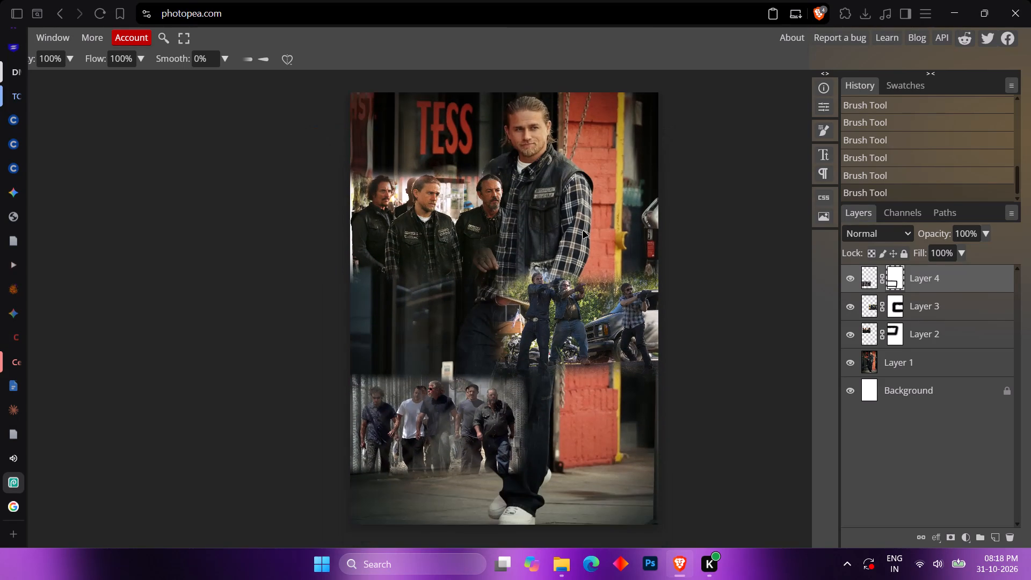
Search the web in a new tab for "nice name of jax teller".
key("ctrl+t")
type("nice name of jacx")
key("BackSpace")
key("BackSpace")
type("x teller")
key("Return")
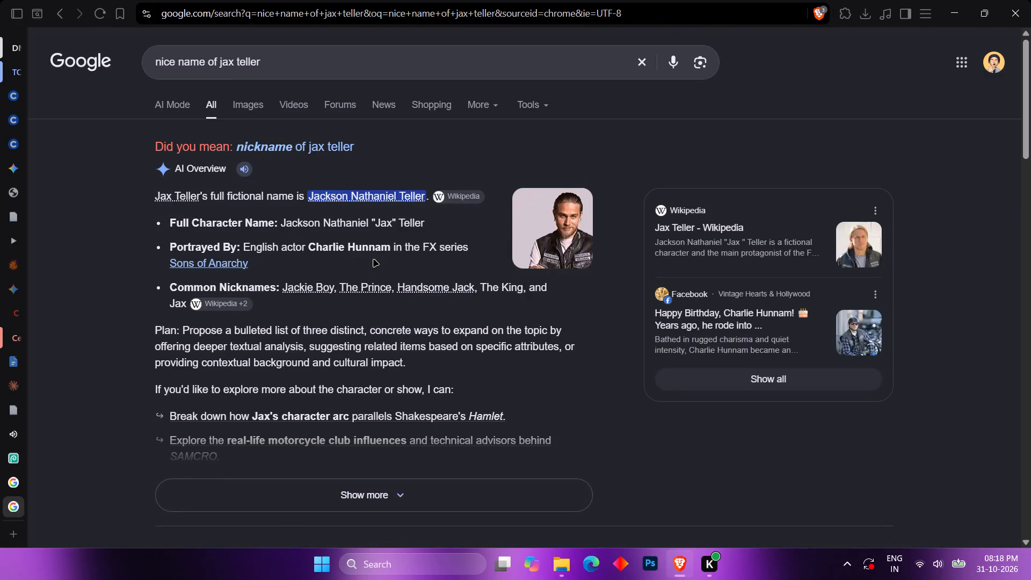
Refine the web search to "nice name of jax teller in soa series".
left_click(308, 74)
key("space")
type("in soa w")
key("BackSpace")
type("series")
key("Return")
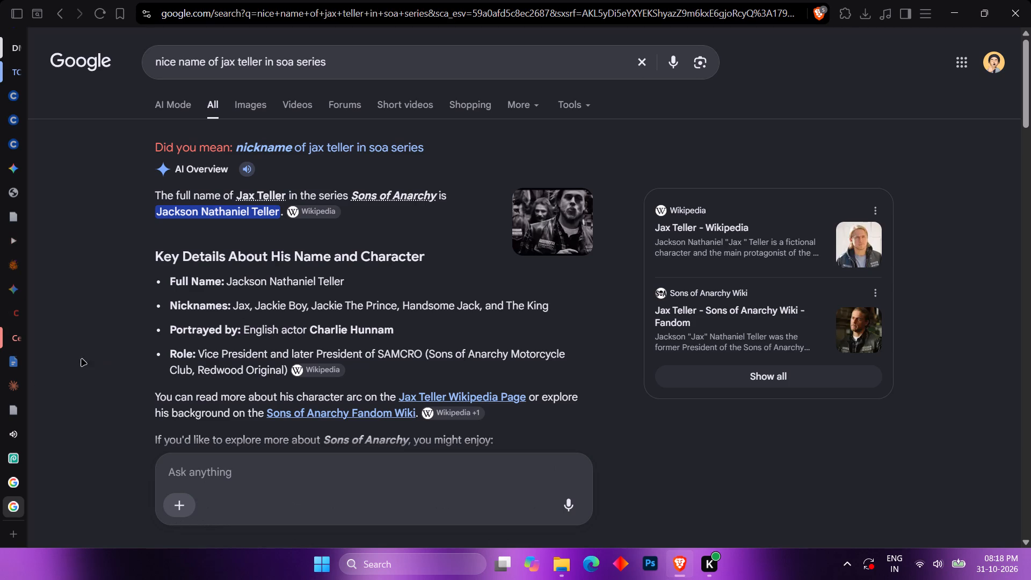
Return to the Photopea poster and group Layer 1 through Layer 4 into a folder.
left_click(77, 490)
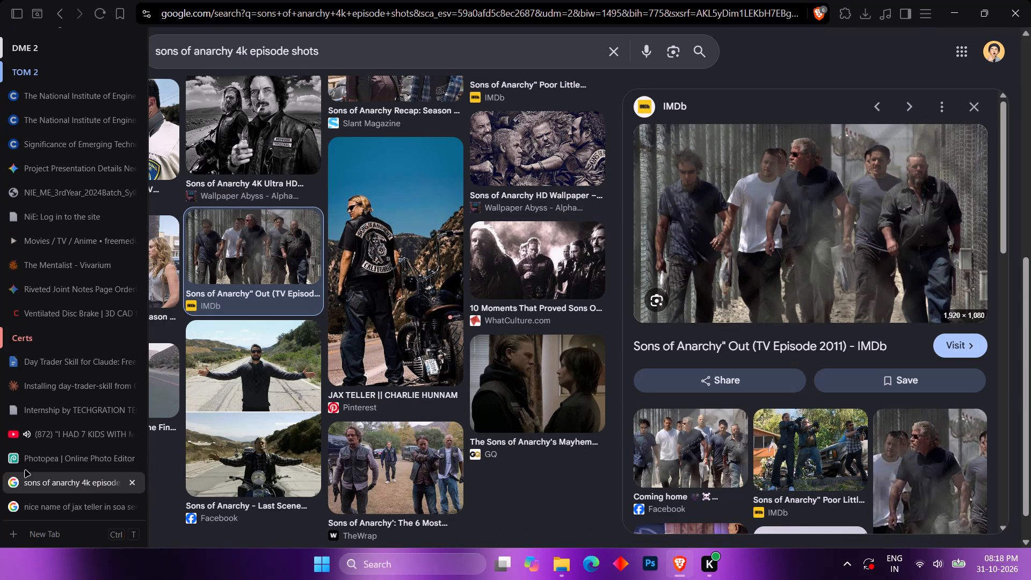
left_click(51, 462)
scroll(509, 300, "up", 1)
scroll(810, 314, "down", 1)
left_click(908, 369)
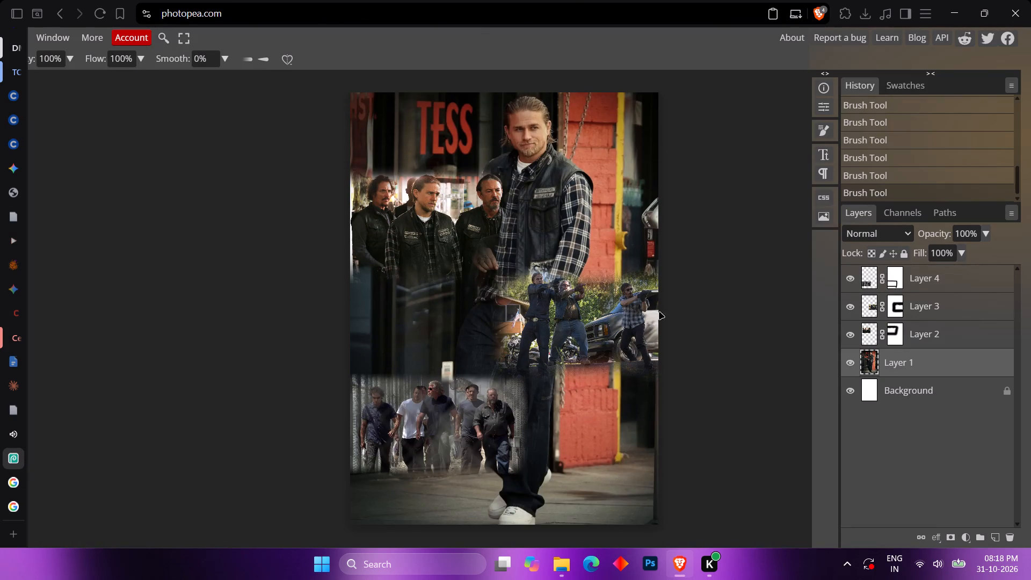
scroll(659, 285, "up", 1, "alt")
scroll(659, 285, "up", 1)
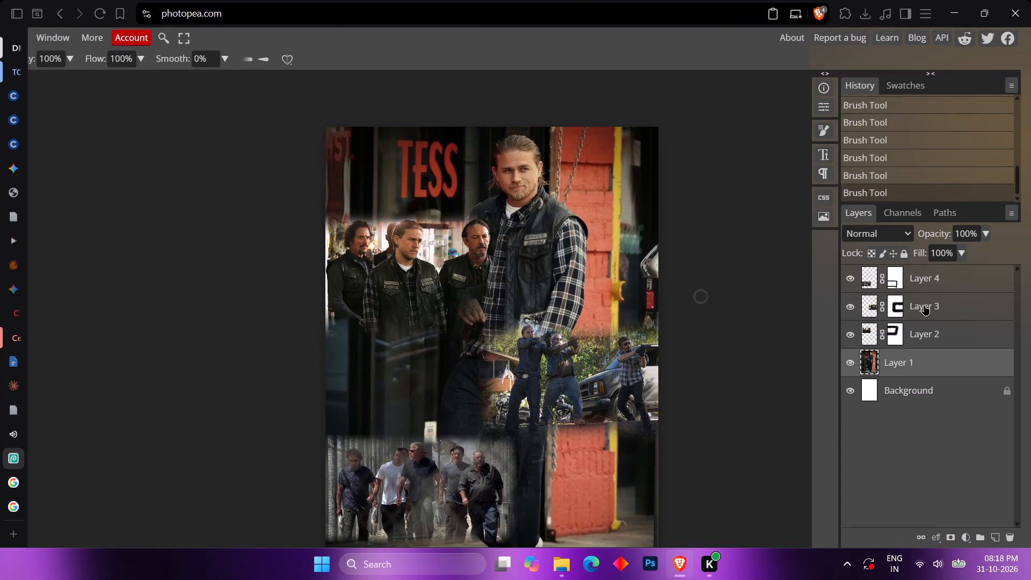
left_click(943, 285, "shift")
key("ctrl+g")
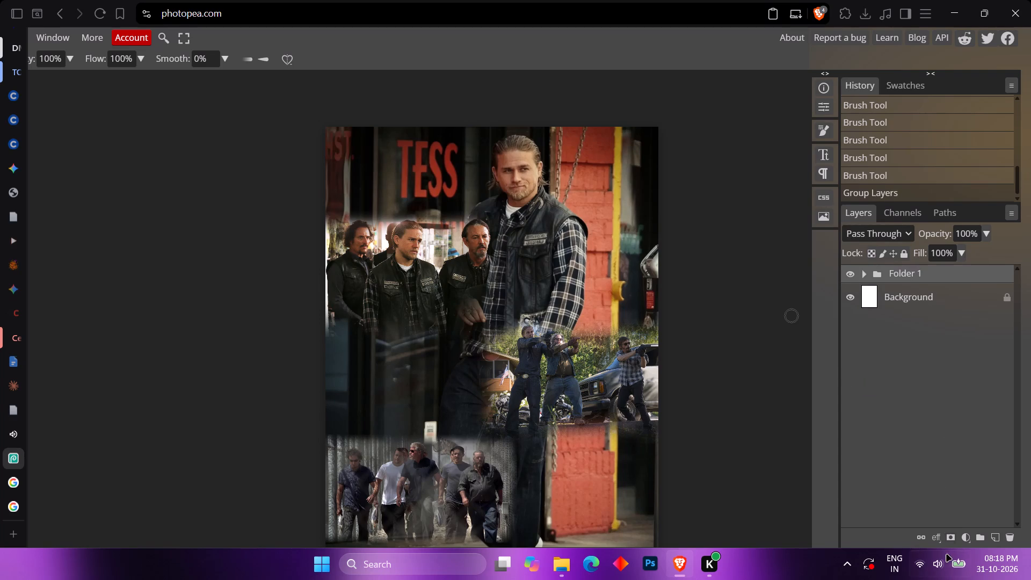
Add a Black & White adjustment layer directly above Layer 1 inside the folder.
left_click(968, 544)
left_click(863, 277)
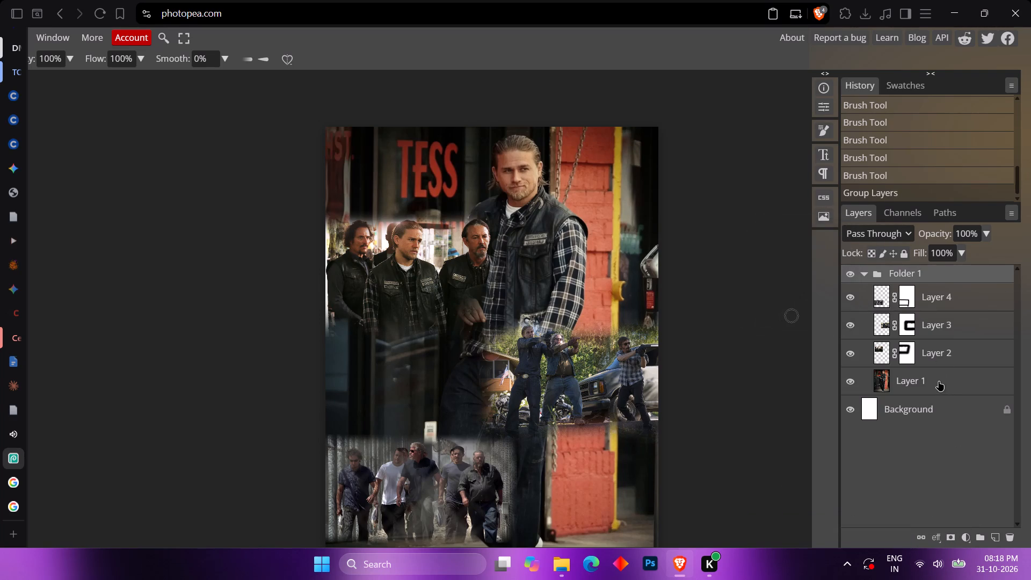
left_click(939, 381)
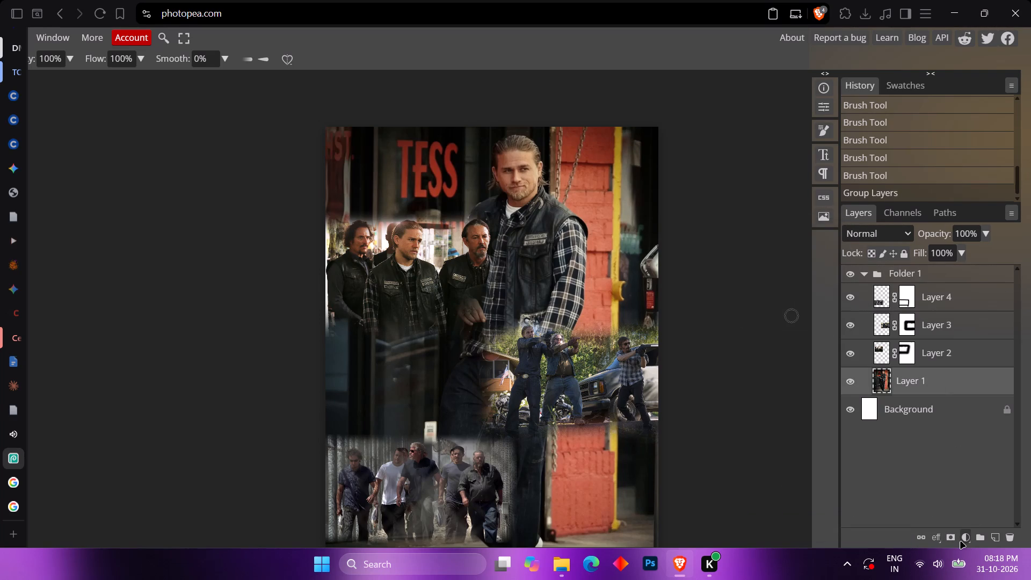
left_click(961, 542)
left_click(802, 334)
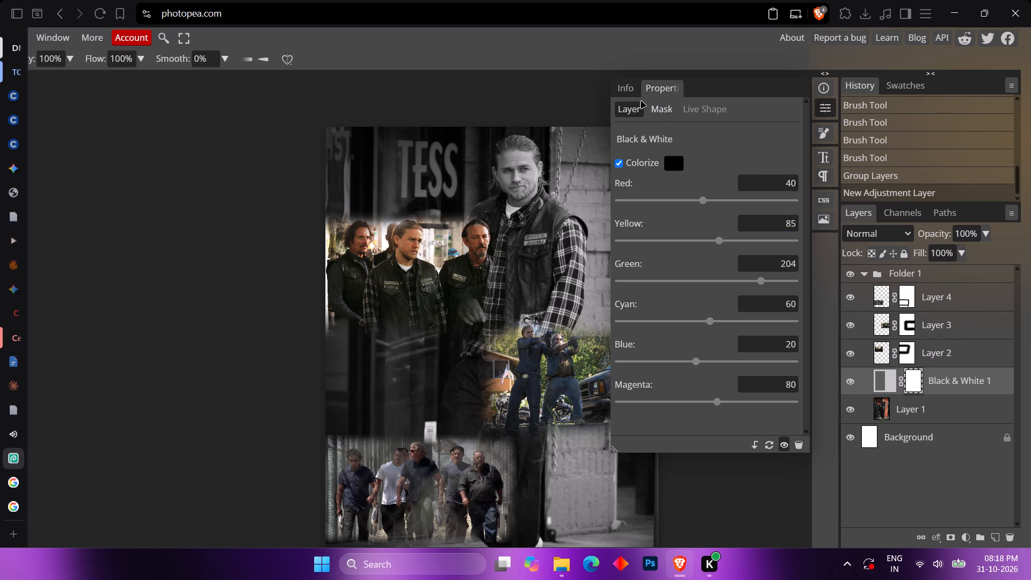
left_click(631, 90)
left_click(704, 90)
left_click(953, 520)
left_click(889, 373)
Set the Black & White adjustment layer's opacity to 73%.
left_click(984, 236)
left_click(746, 251)
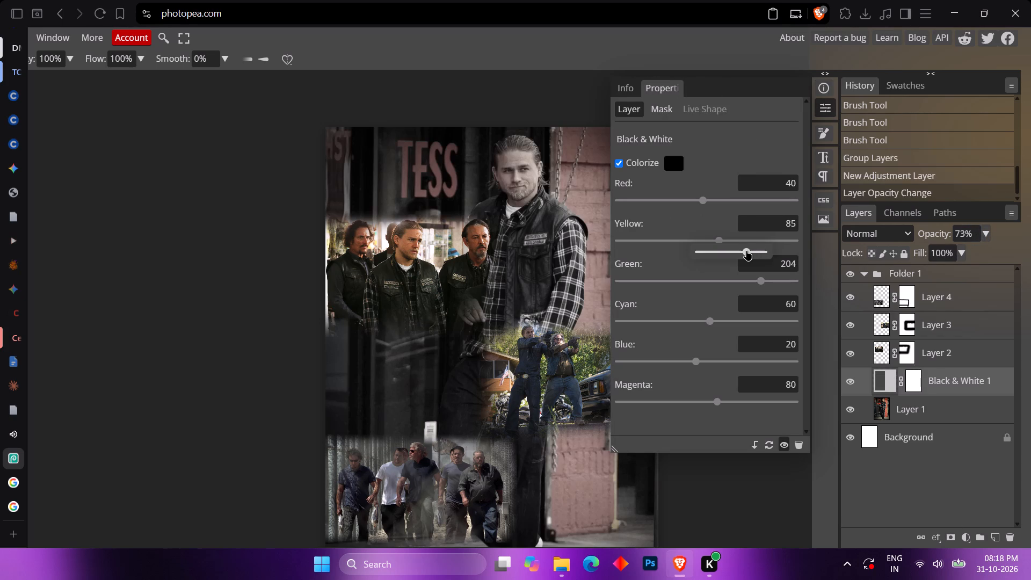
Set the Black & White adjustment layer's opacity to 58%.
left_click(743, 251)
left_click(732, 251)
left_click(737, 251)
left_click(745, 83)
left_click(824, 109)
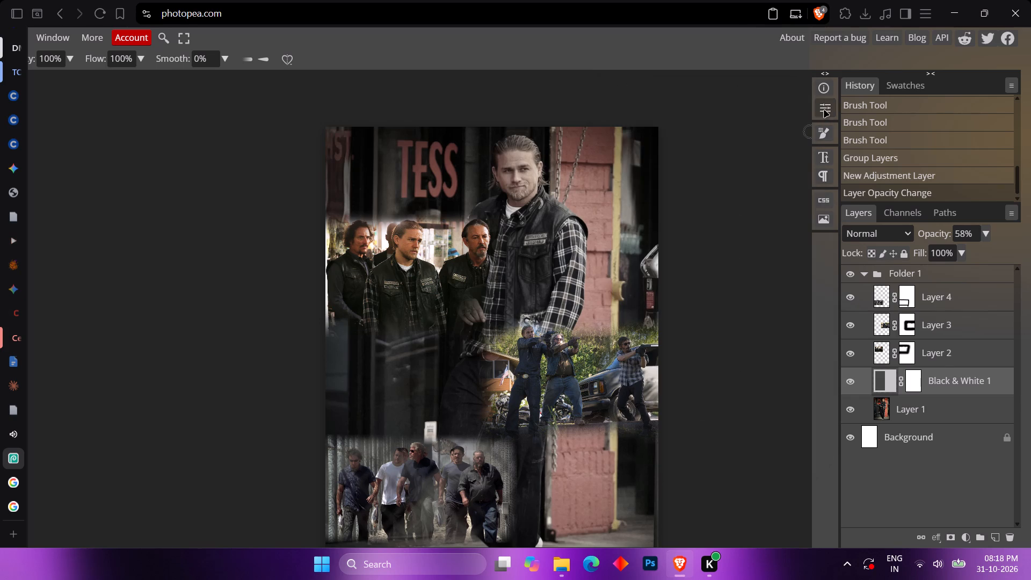
Group Layer 2, Layer 3 and Layer 4 into their own folder inside Folder 1.
left_click(938, 360)
left_click(932, 298, "shift")
key("ctrl+g")
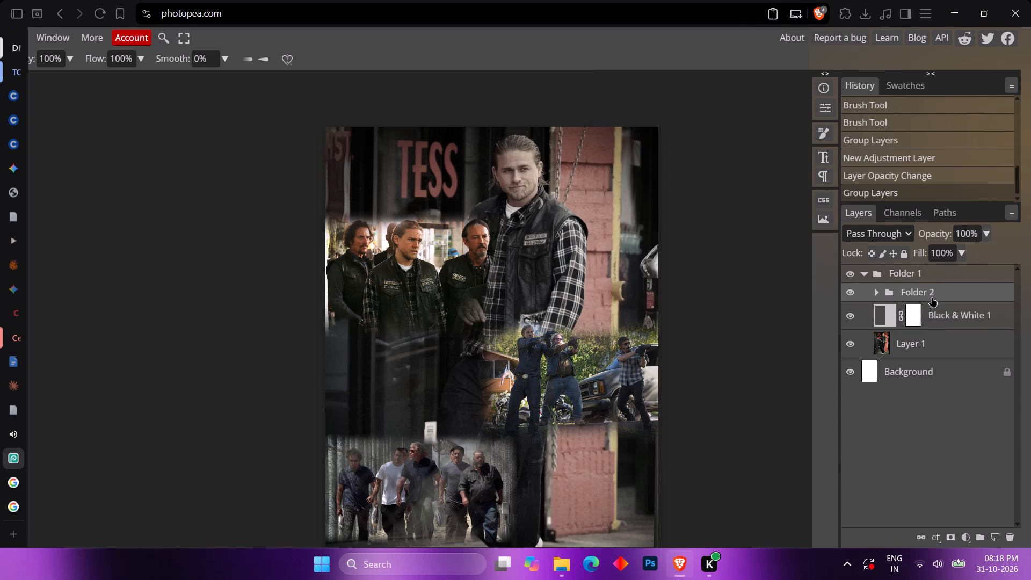
Add a Gradient Map adjustment layer above Folder 2 and clip it to that folder.
left_click(967, 538)
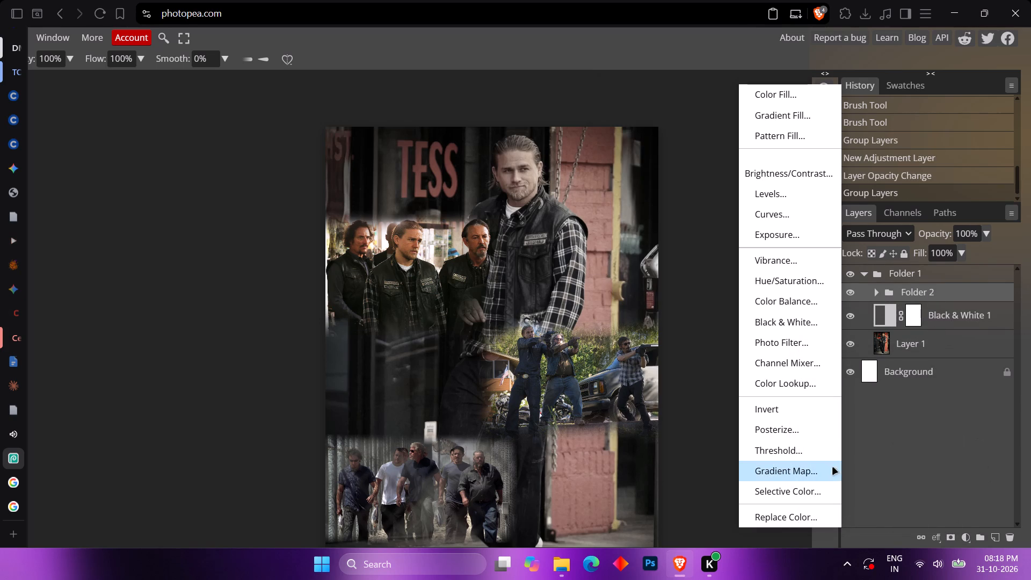
left_click(833, 468)
left_click(933, 310, "alt")
left_click(938, 310, "alt")
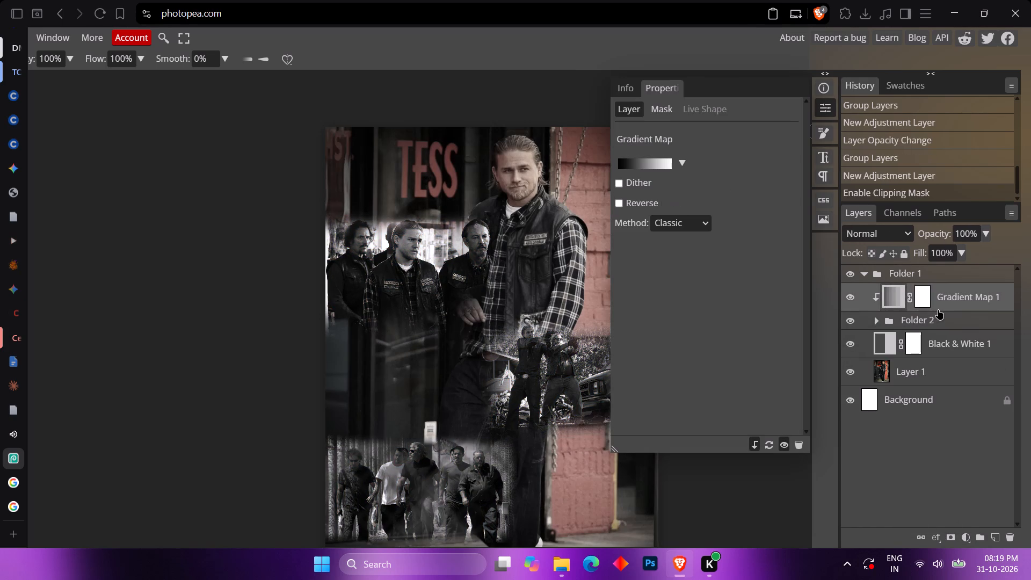
Edit the Gradient Map's gradient and set its 0% colour stop to a fully saturated, very dark red.
left_click(648, 166)
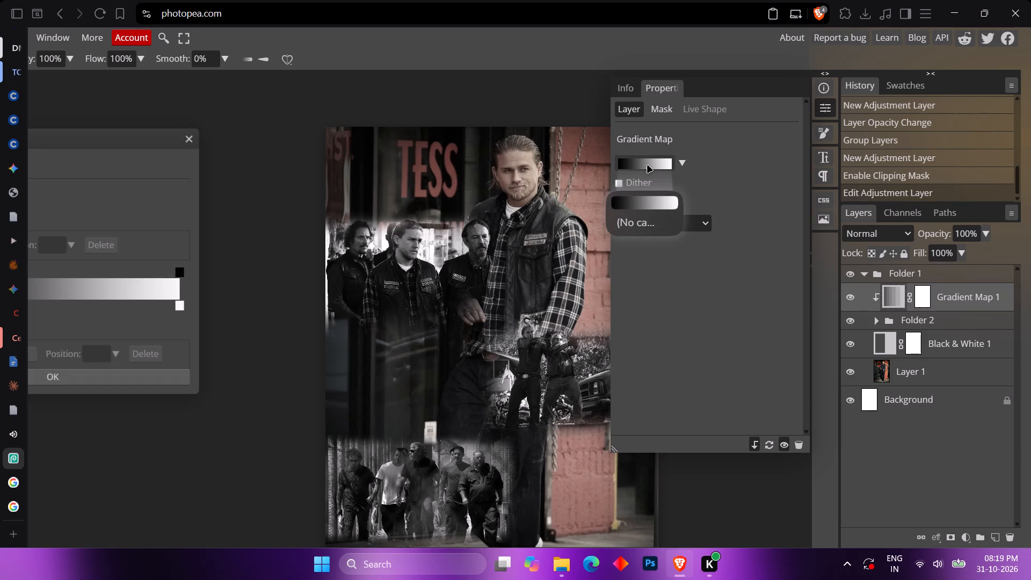
left_click(108, 293)
left_click_drag(141, 138, 882, 93)
left_click(664, 263)
left_click_drag(756, 98, 332, 148)
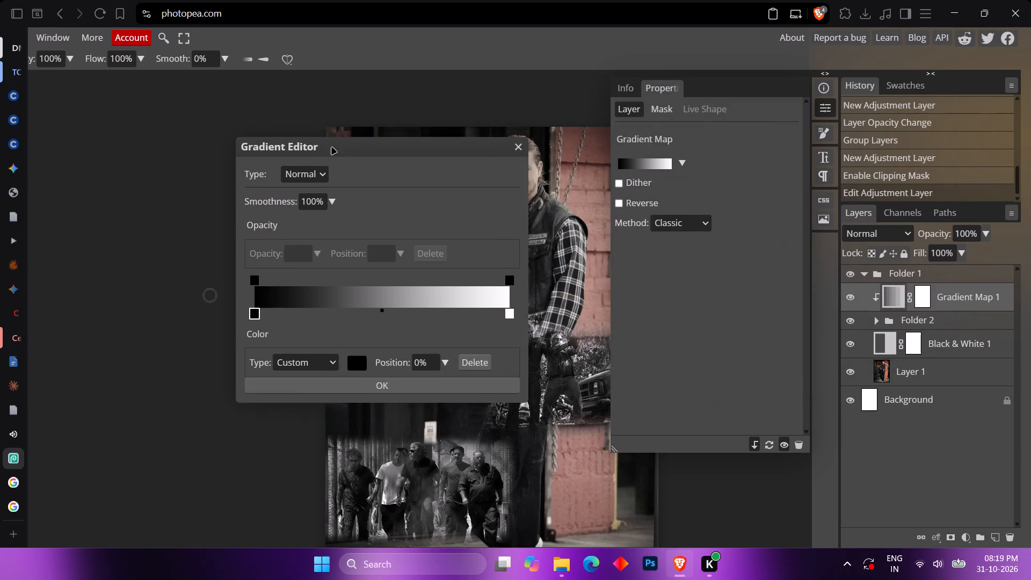
left_click_drag(332, 148, 371, 132)
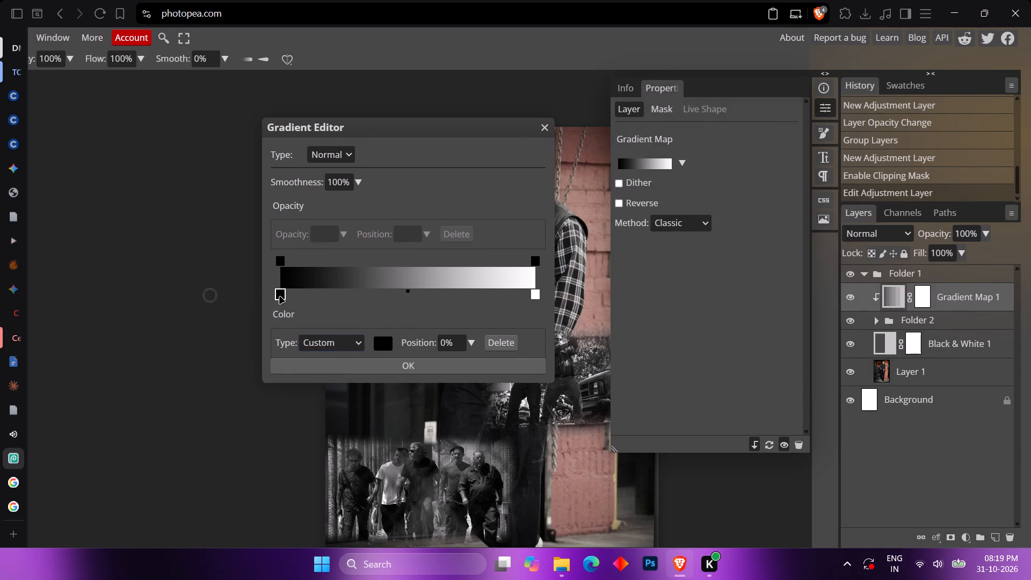
double_click(280, 297)
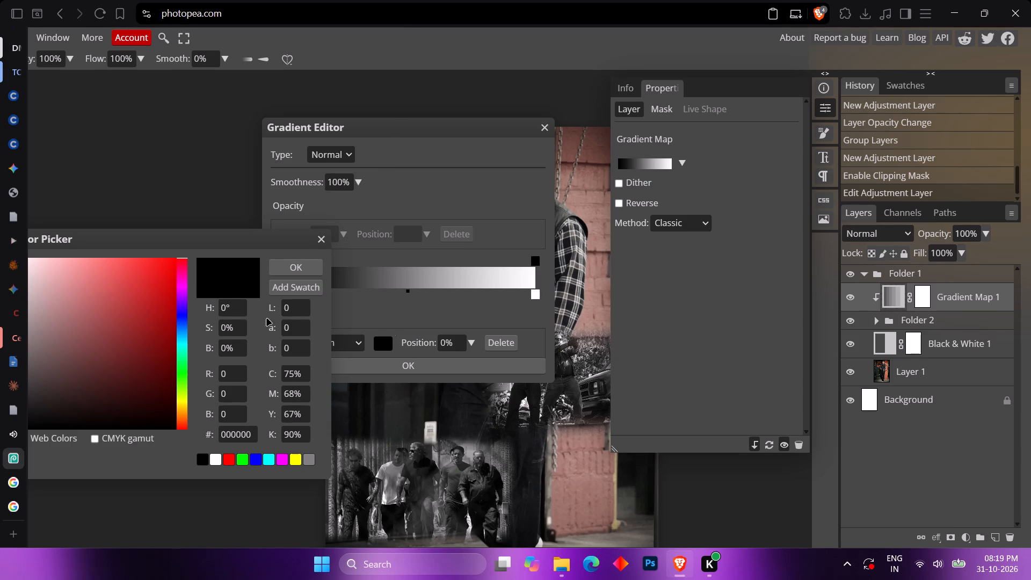
left_click_drag(155, 306, 220, 230)
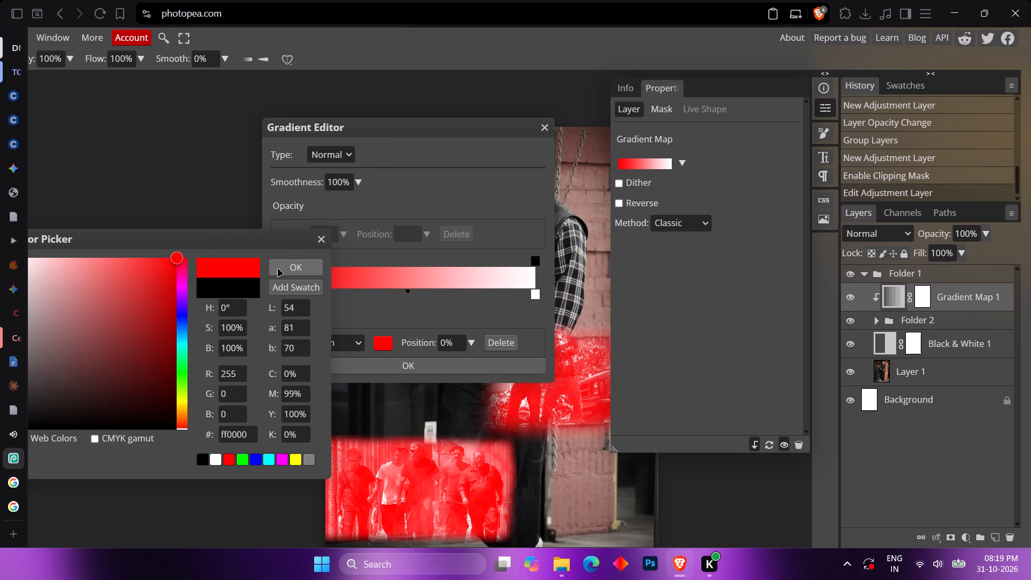
left_click(278, 270)
left_click_drag(377, 127, 161, 85)
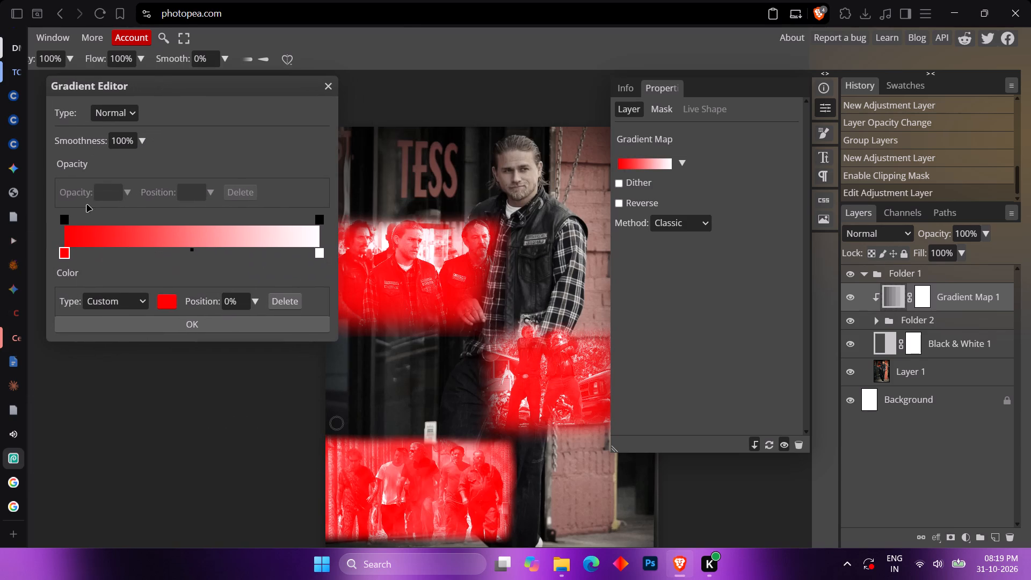
left_click(66, 255)
left_click(168, 301)
left_click_drag(172, 324, 188, 388)
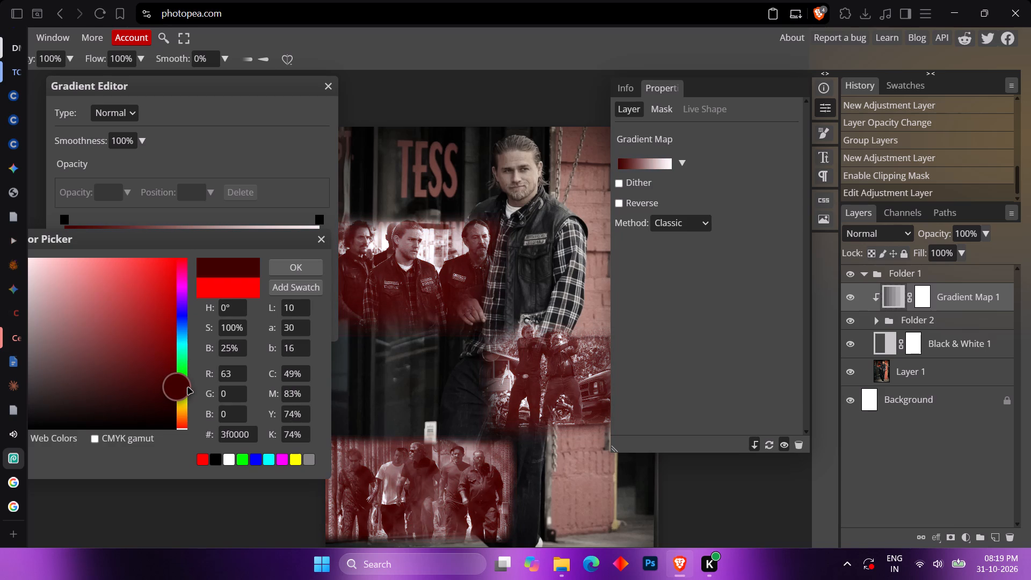
left_click_drag(188, 388, 190, 381)
left_click(296, 268)
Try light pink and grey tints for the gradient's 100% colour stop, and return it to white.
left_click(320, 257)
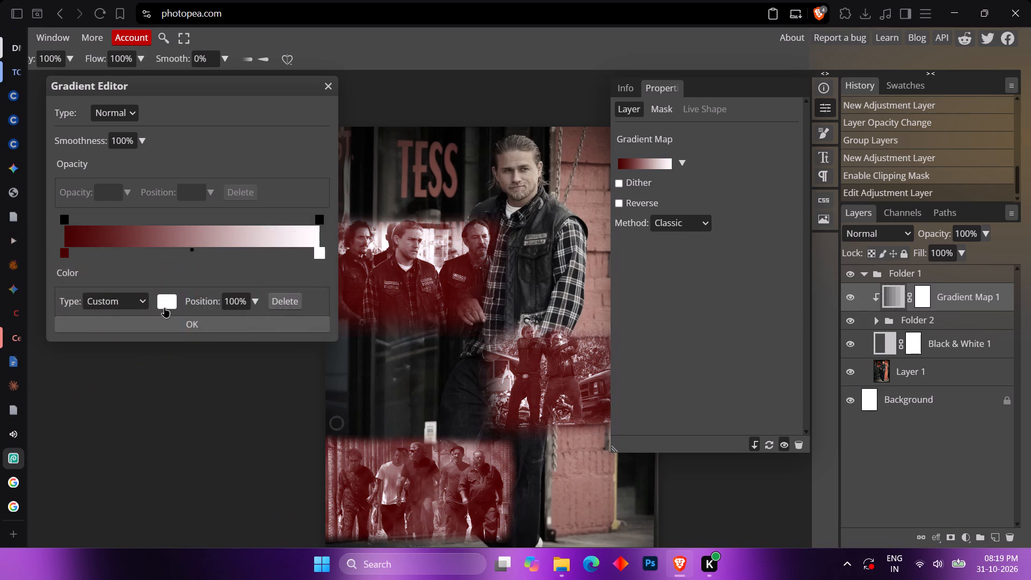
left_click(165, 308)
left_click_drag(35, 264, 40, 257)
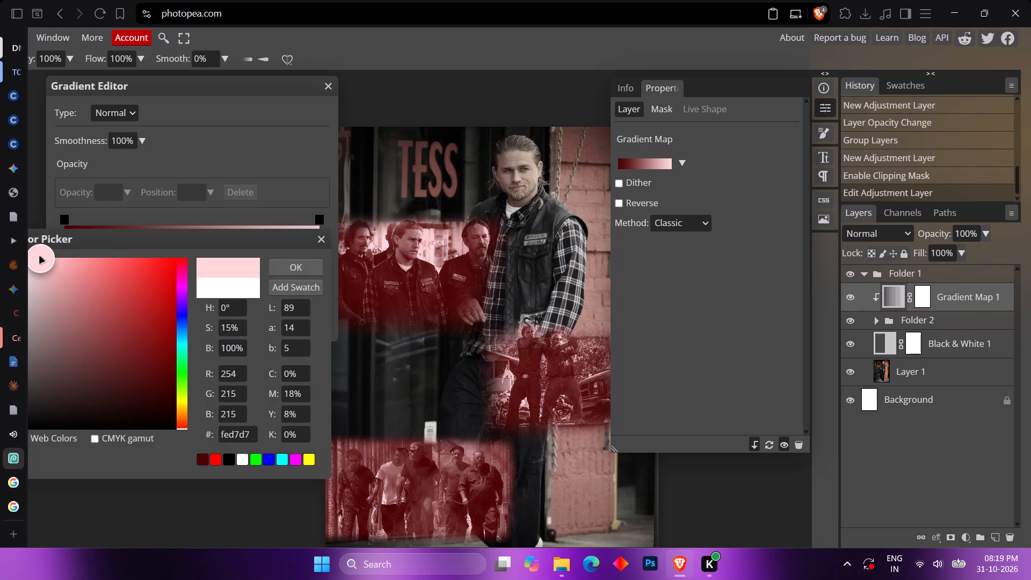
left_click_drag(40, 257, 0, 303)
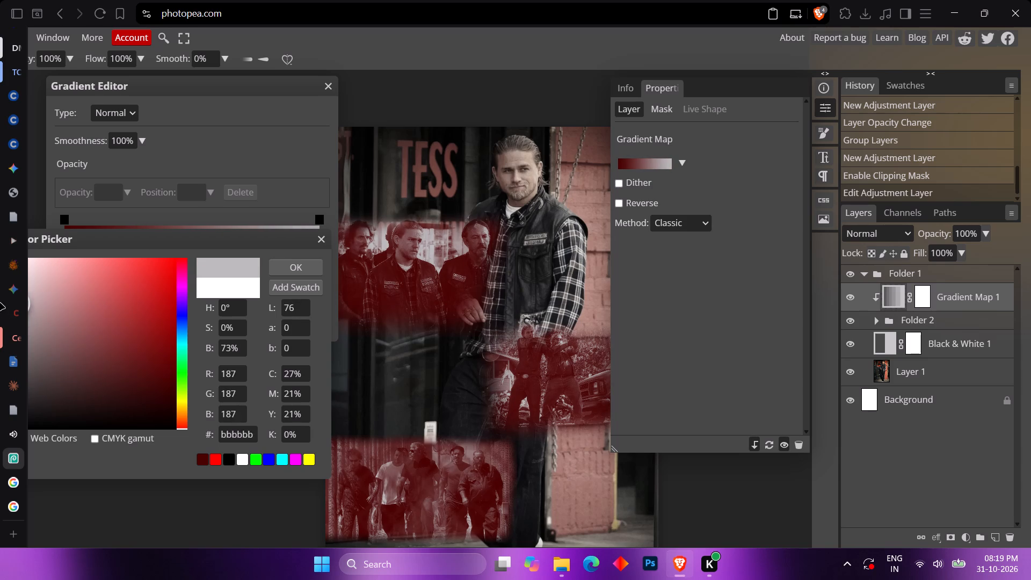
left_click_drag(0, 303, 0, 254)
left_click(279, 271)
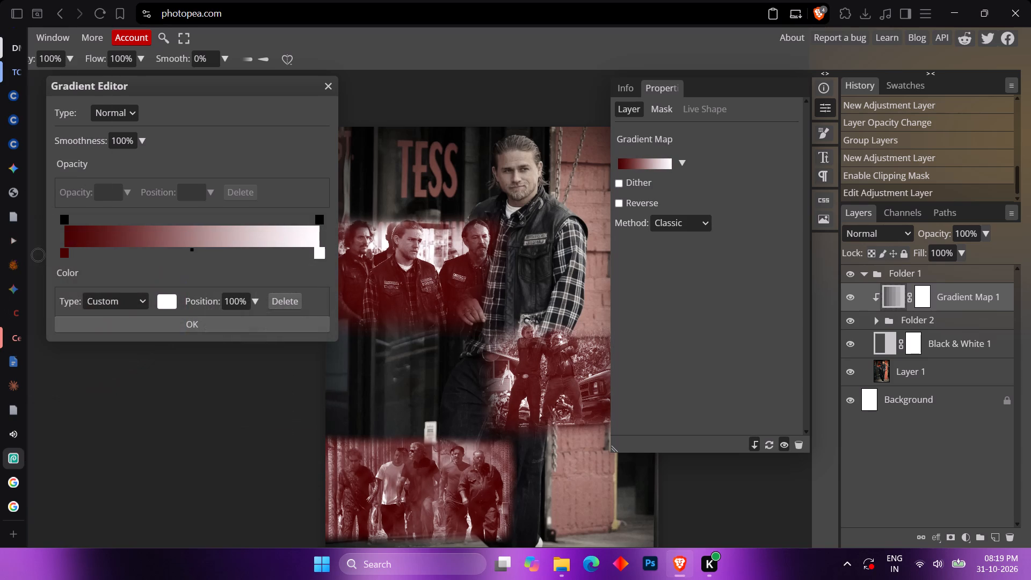
Add a colour stop at 45% in the gradient and set it to a muted medium red.
left_click(178, 249)
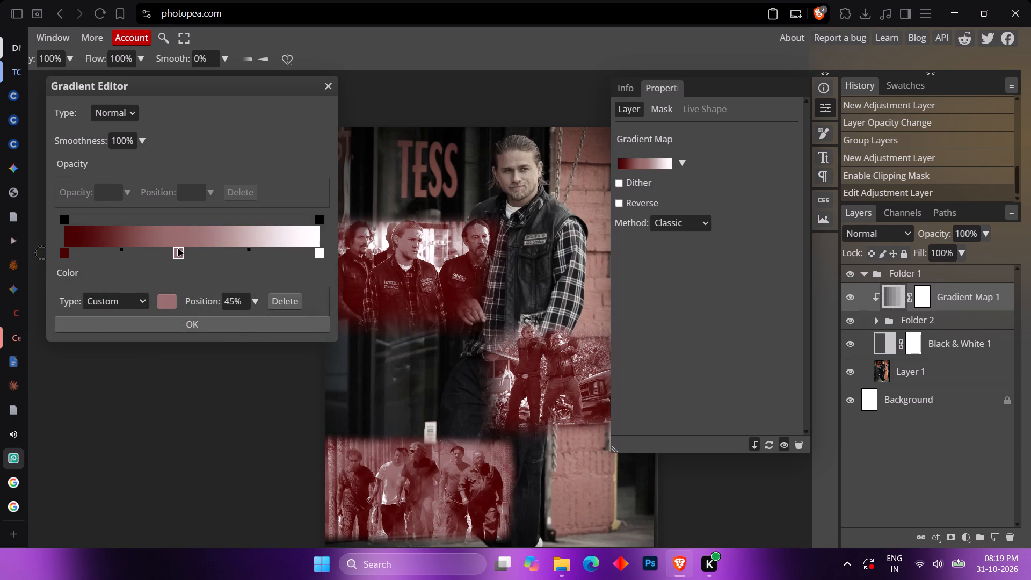
left_click(166, 304)
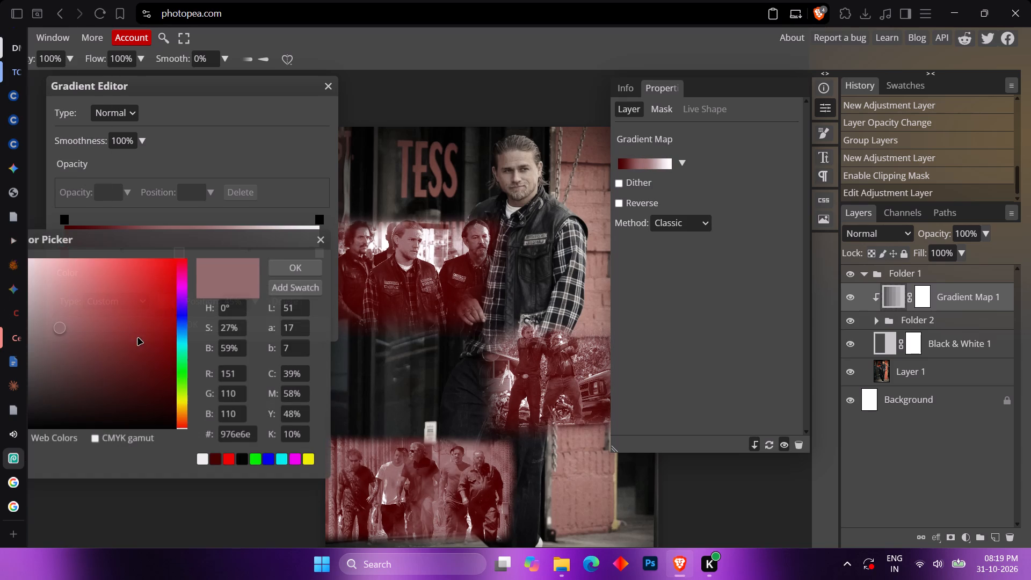
left_click_drag(136, 339, 113, 321)
left_click(287, 273)
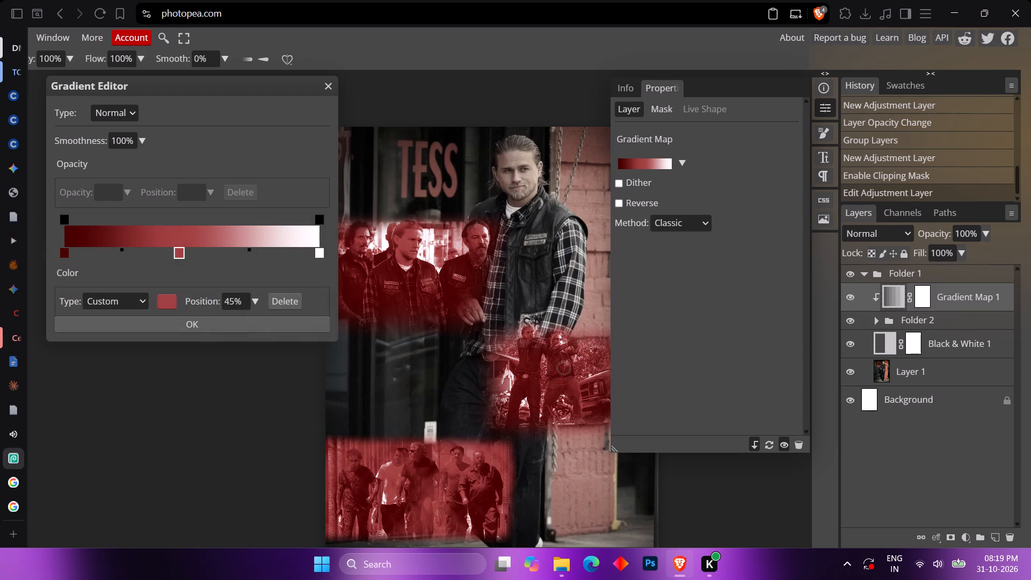
Shift the dark red stop a short way toward the middle, add a black stop at 0%, and apply the gradient.
scroll(559, 371, "down", 2)
scroll(559, 371, "up", 2)
scroll(561, 367, "down", 1)
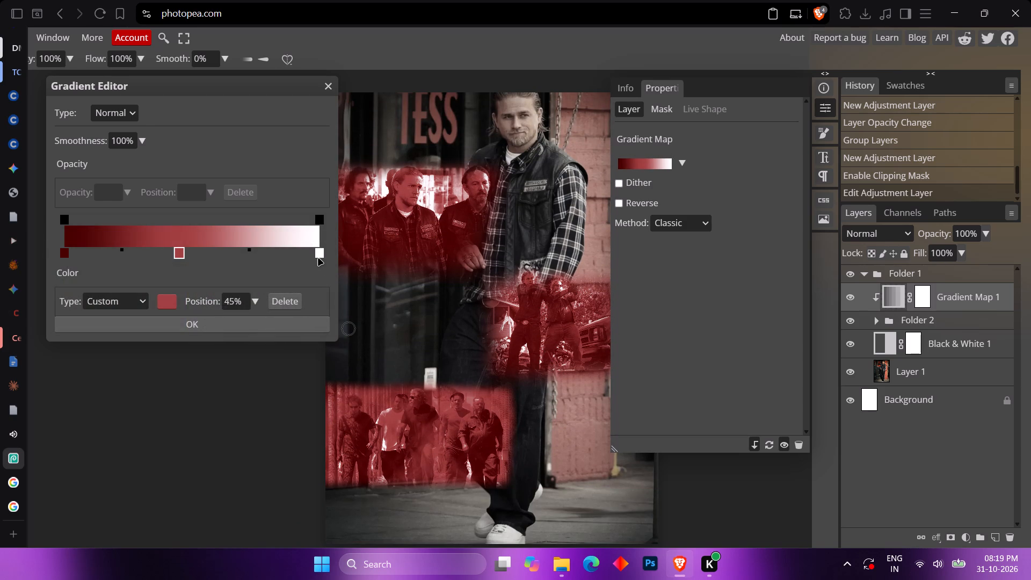
left_click_drag(63, 255, 82, 258)
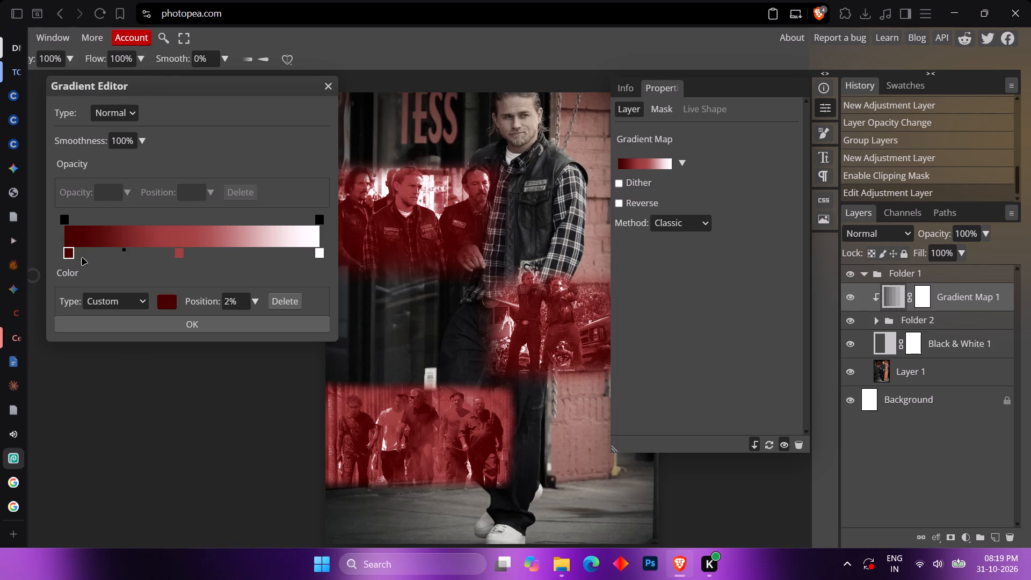
left_click_drag(82, 258, 106, 258)
left_click_drag(79, 253, 60, 252)
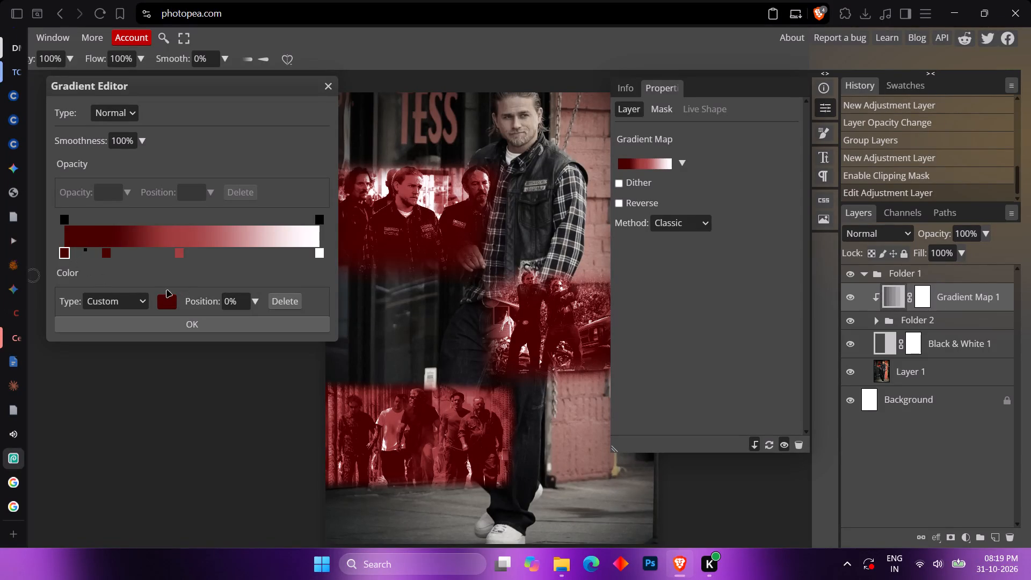
left_click(164, 298)
left_click_drag(97, 394, 202, 473)
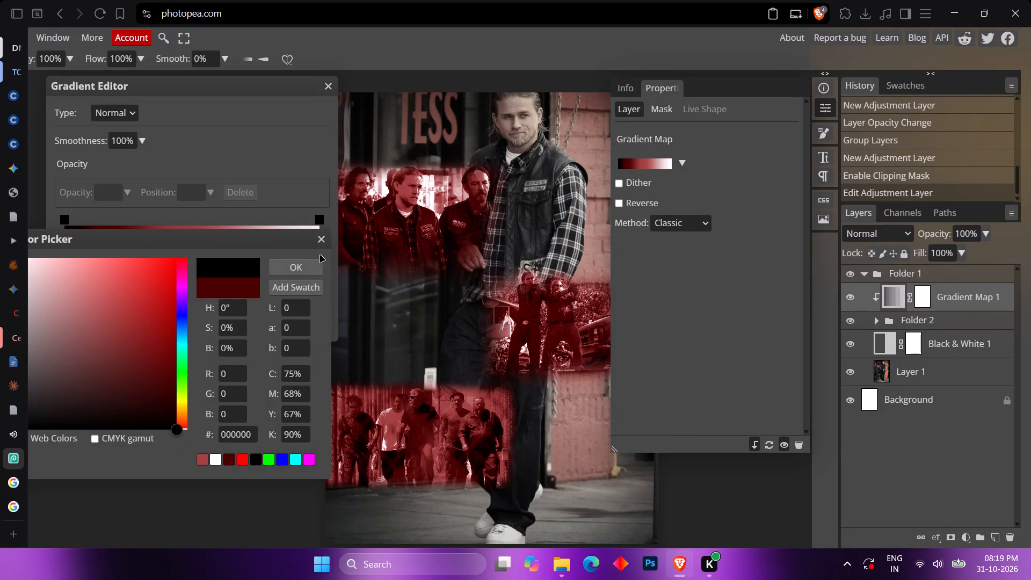
left_click(305, 270)
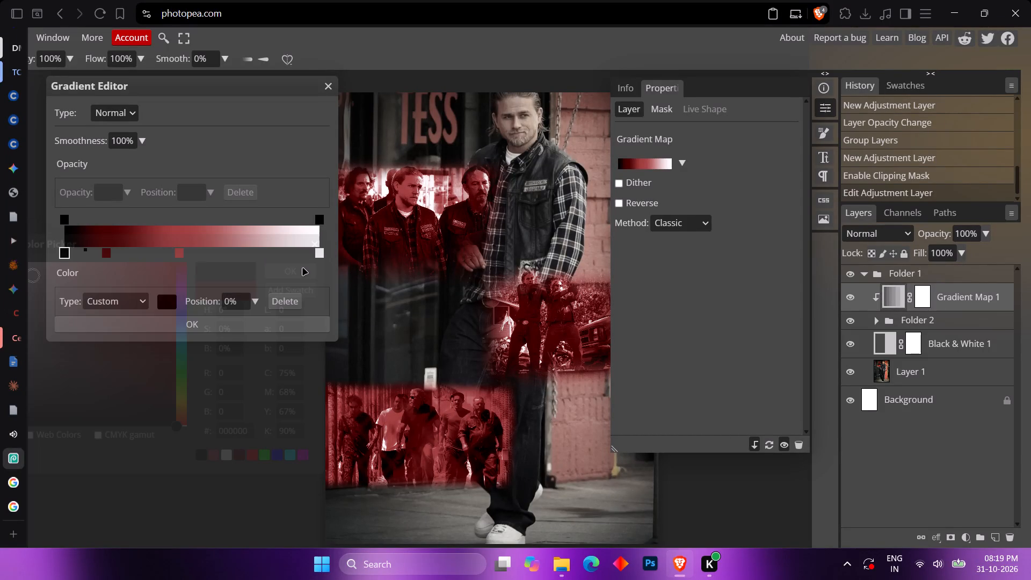
left_click(256, 327)
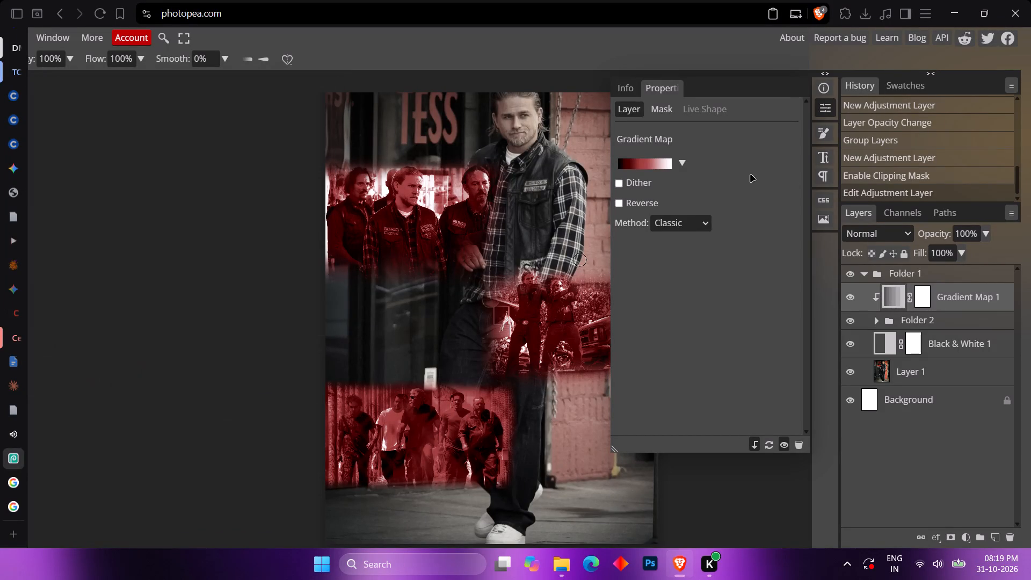
Set the Black & White adjustment layer's opacity to 100%.
left_click(925, 353)
left_click(982, 236)
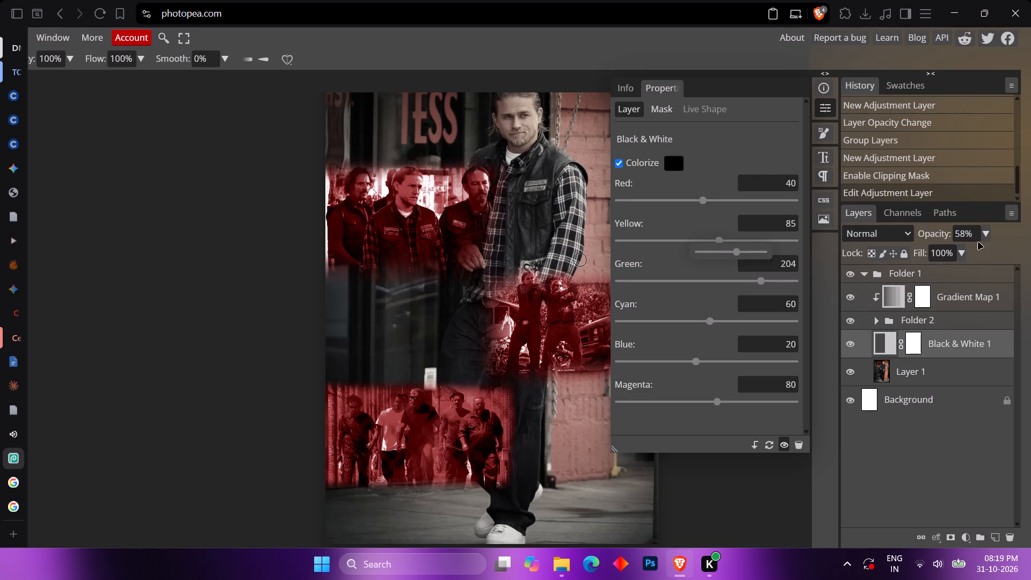
left_click_drag(737, 252, 793, 251)
left_click(921, 492)
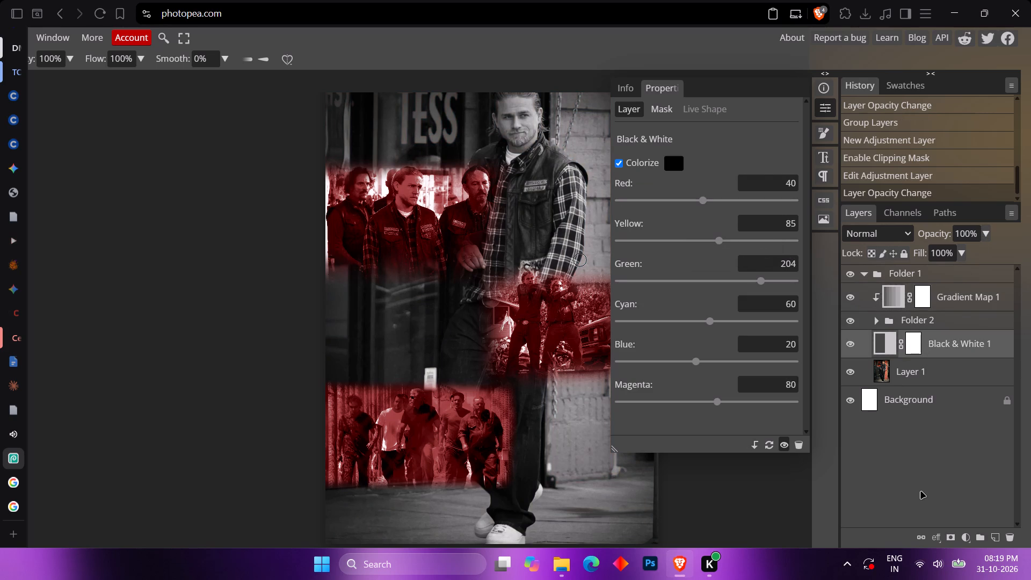
left_click(825, 115)
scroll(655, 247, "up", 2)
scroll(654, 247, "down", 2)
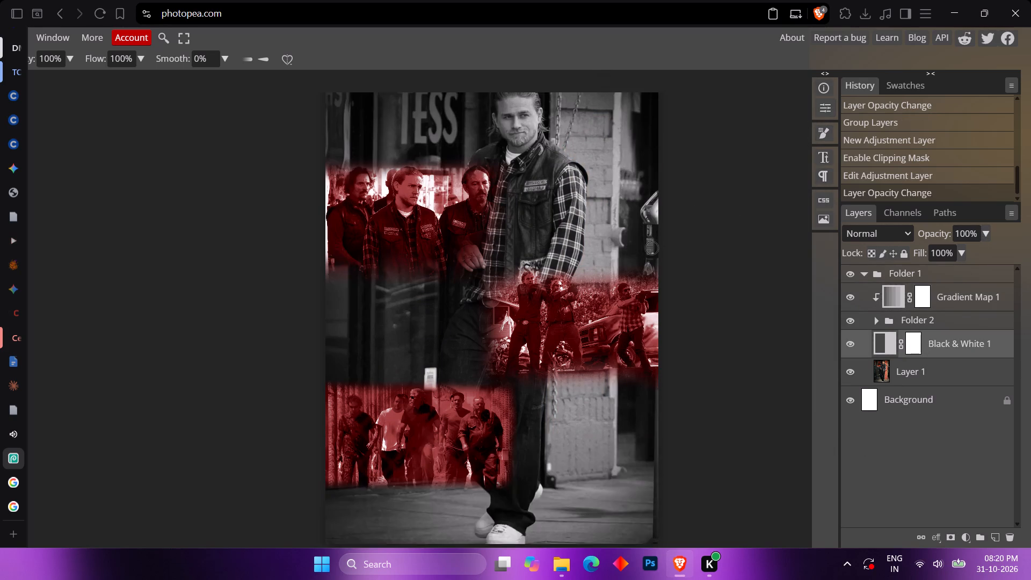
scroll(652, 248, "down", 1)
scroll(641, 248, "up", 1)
Expand Folder 2 to show its photo layers and select Layer 4.
left_click(925, 322)
left_click(878, 323)
left_click(894, 347)
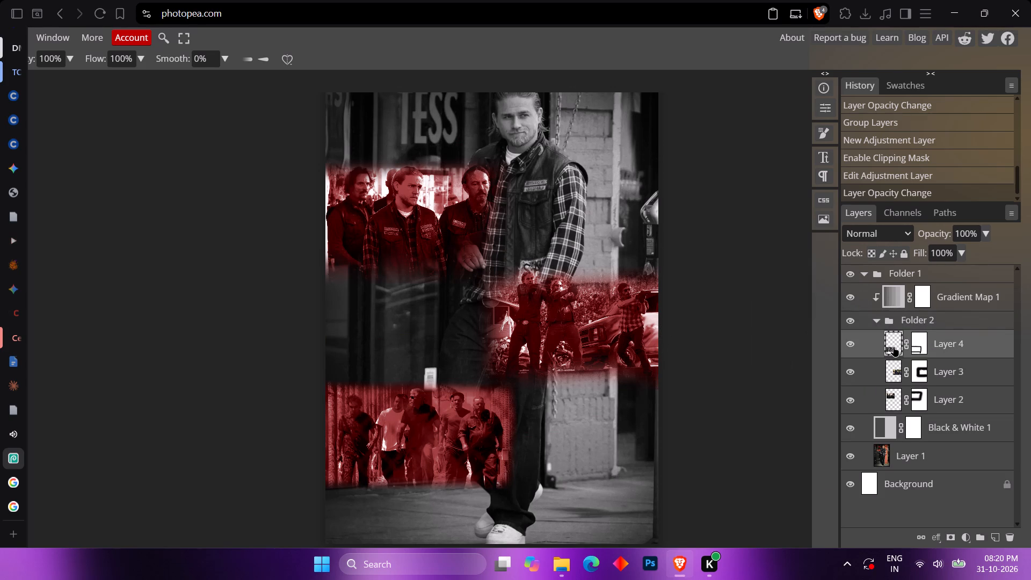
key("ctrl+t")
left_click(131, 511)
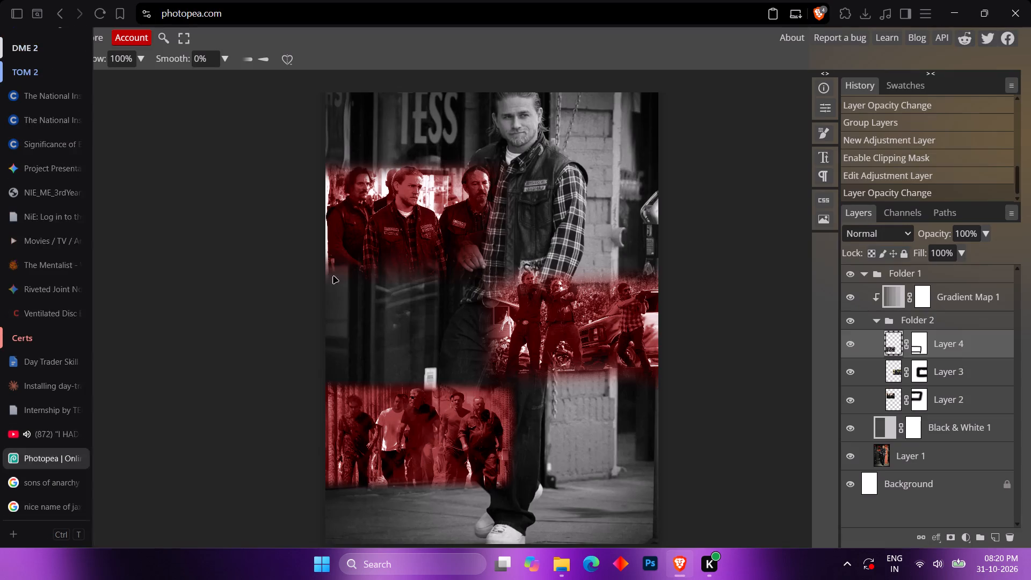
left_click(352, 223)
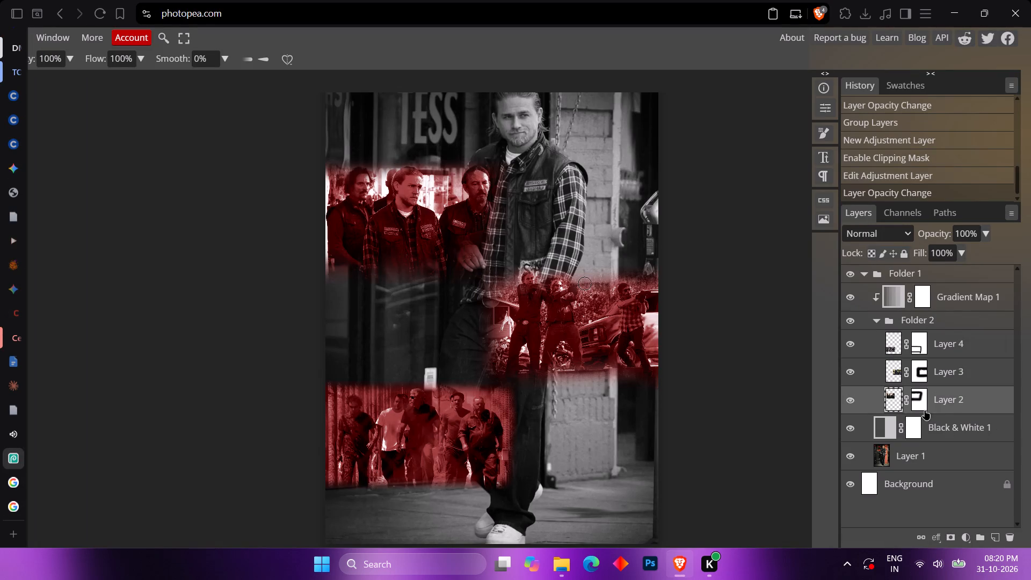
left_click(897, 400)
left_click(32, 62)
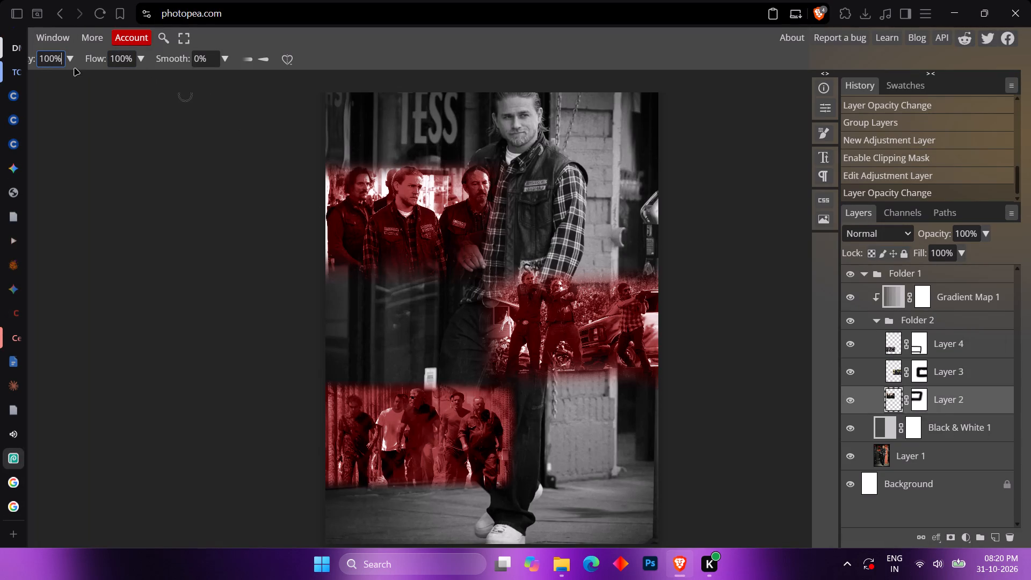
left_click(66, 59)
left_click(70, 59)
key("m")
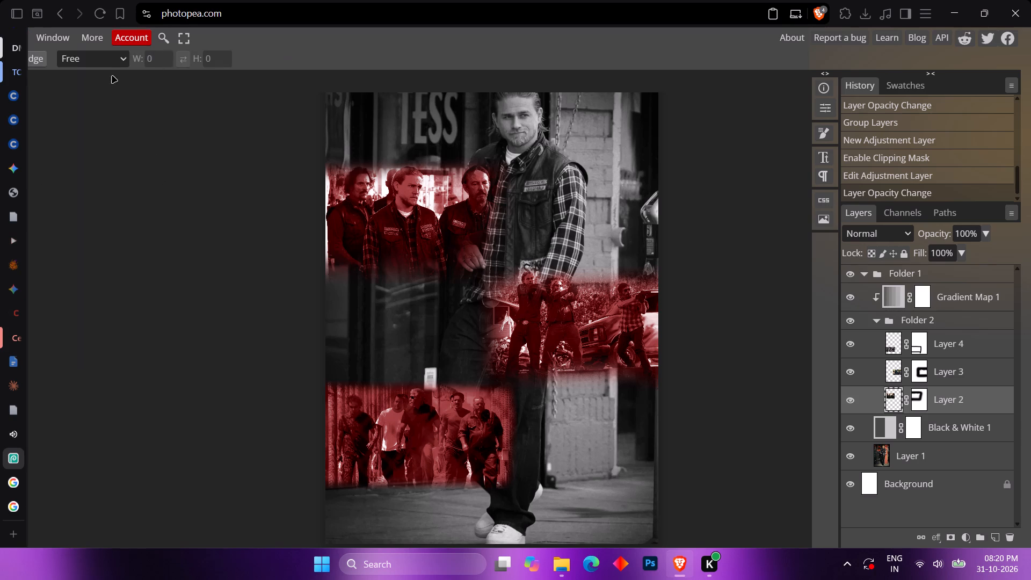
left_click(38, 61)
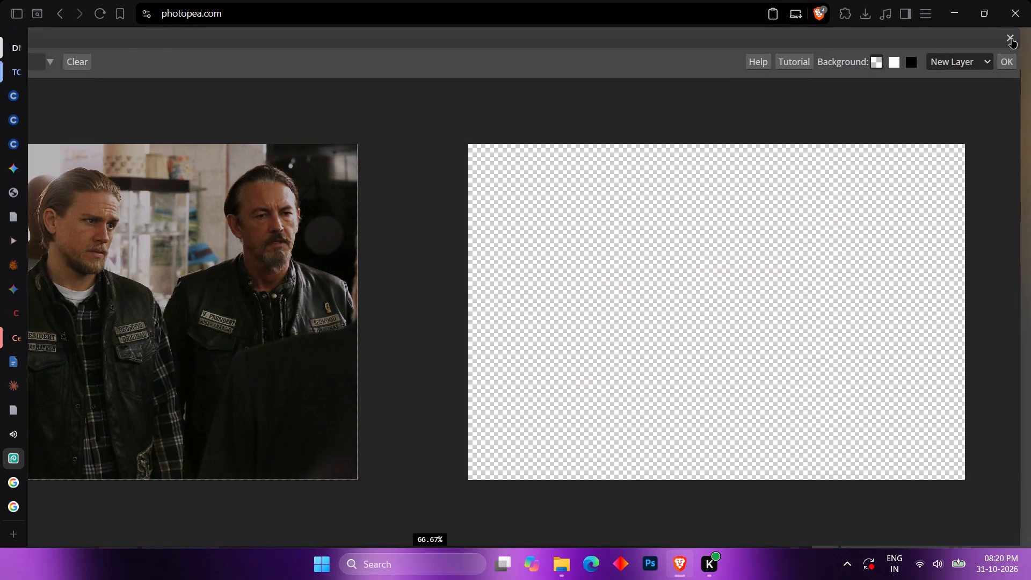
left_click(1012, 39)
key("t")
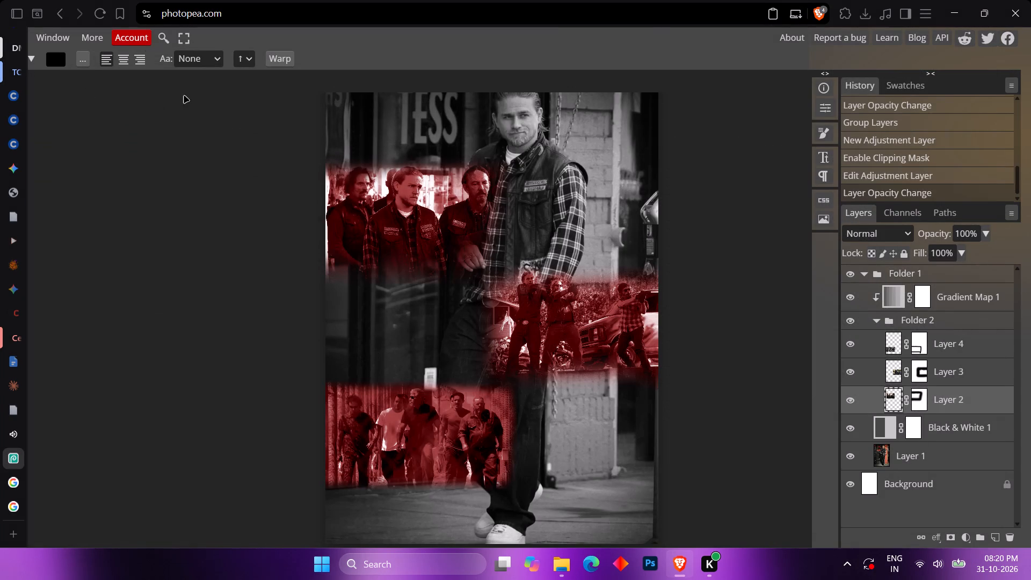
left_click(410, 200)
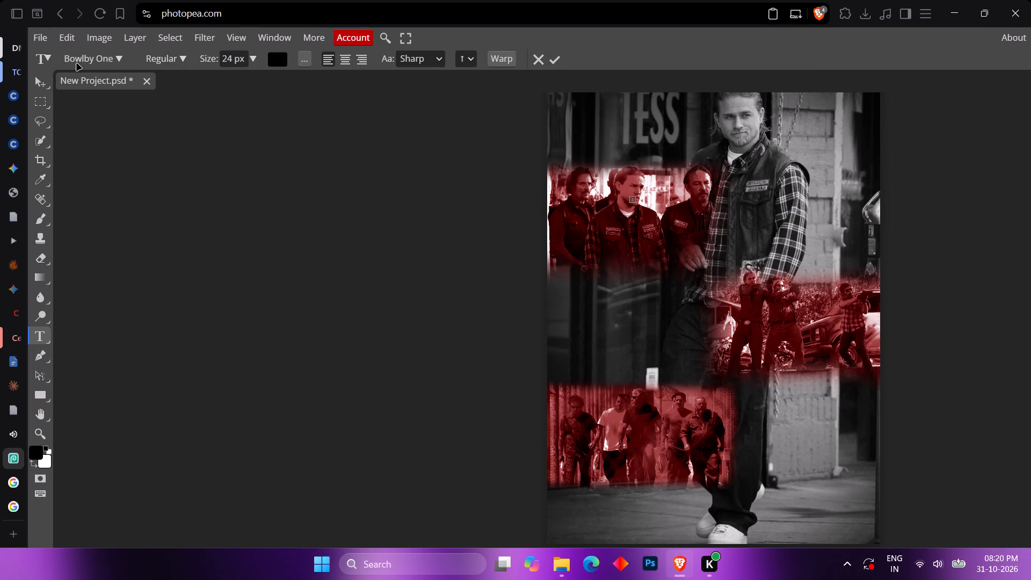
Enlarge the Layer 2 photo of the three men to about 128.5% so it spans the poster's full width.
left_click(46, 86)
left_click(453, 235)
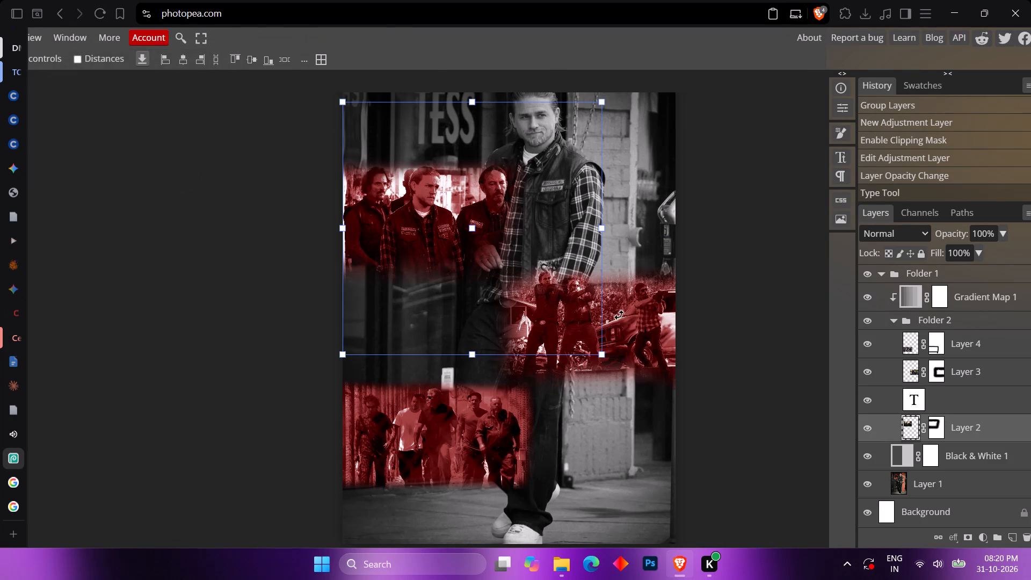
left_click(915, 430)
left_click_drag(601, 359, 660, 387)
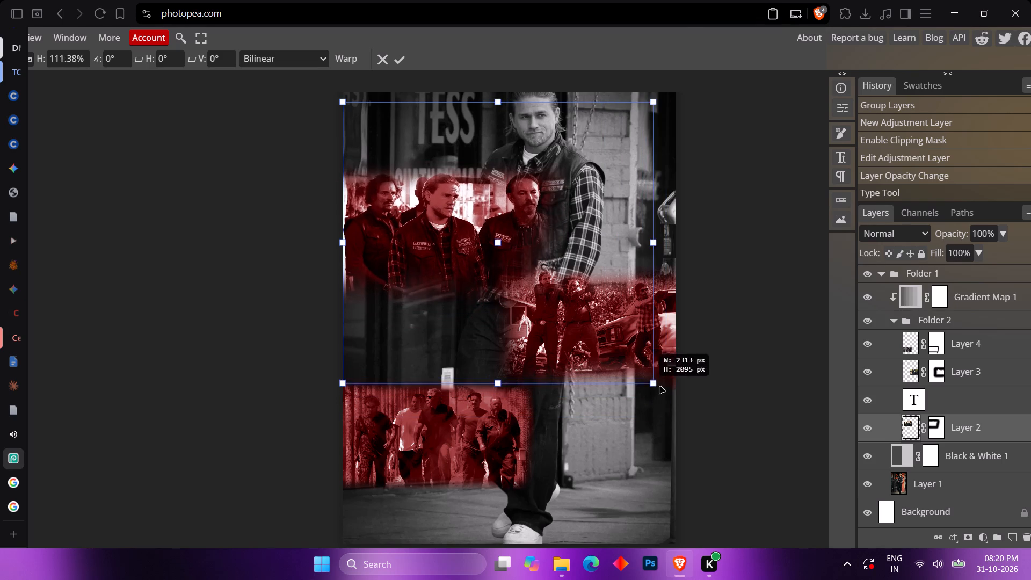
left_click_drag(660, 387, 691, 396)
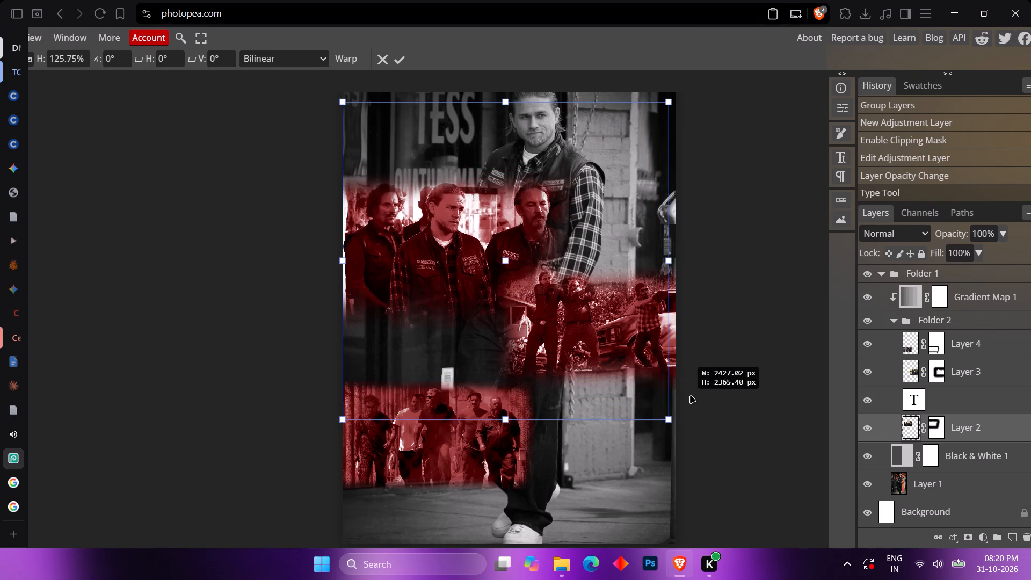
left_click_drag(691, 396, 694, 392)
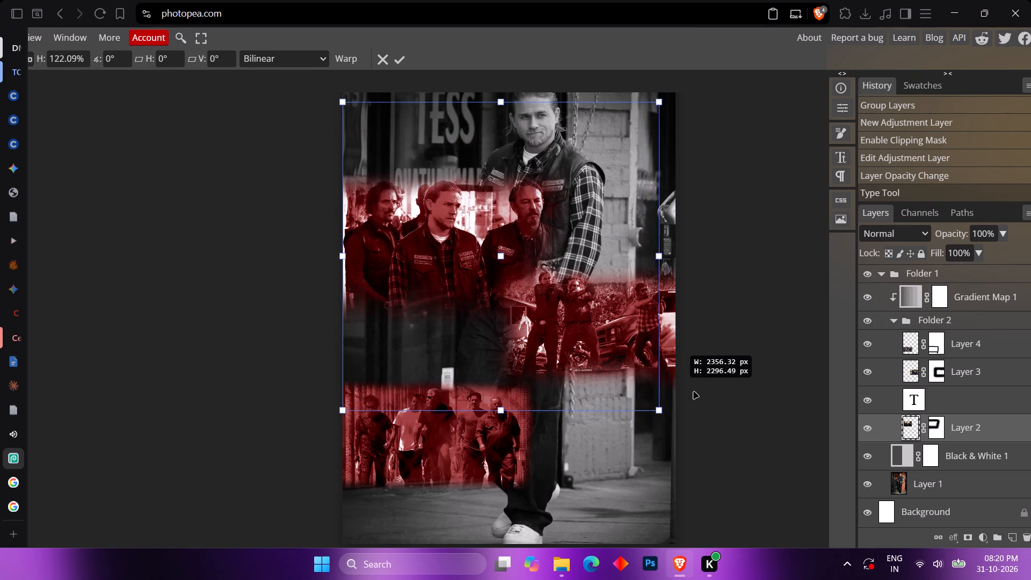
left_click_drag(694, 392, 721, 411)
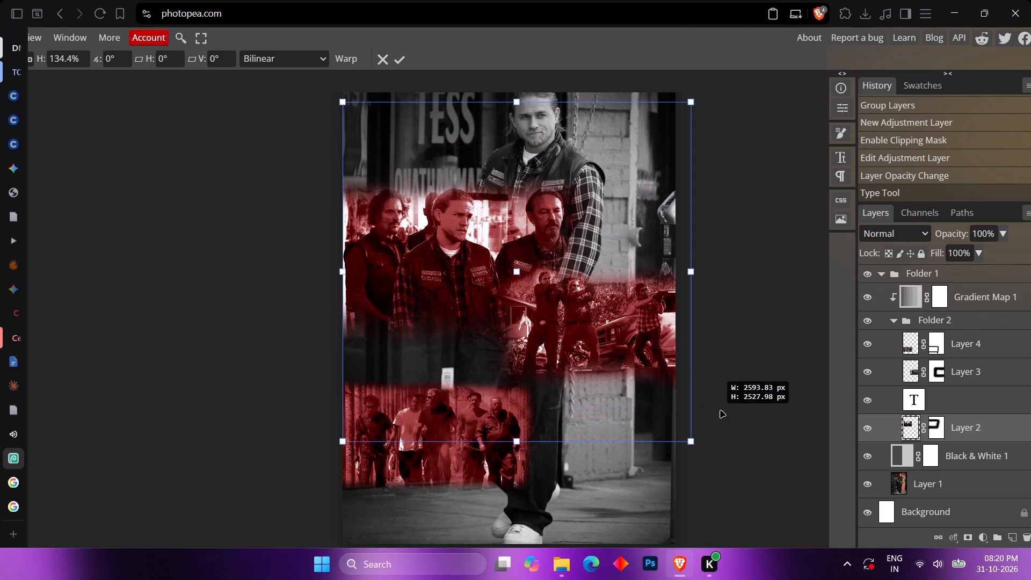
left_click_drag(721, 411, 701, 398)
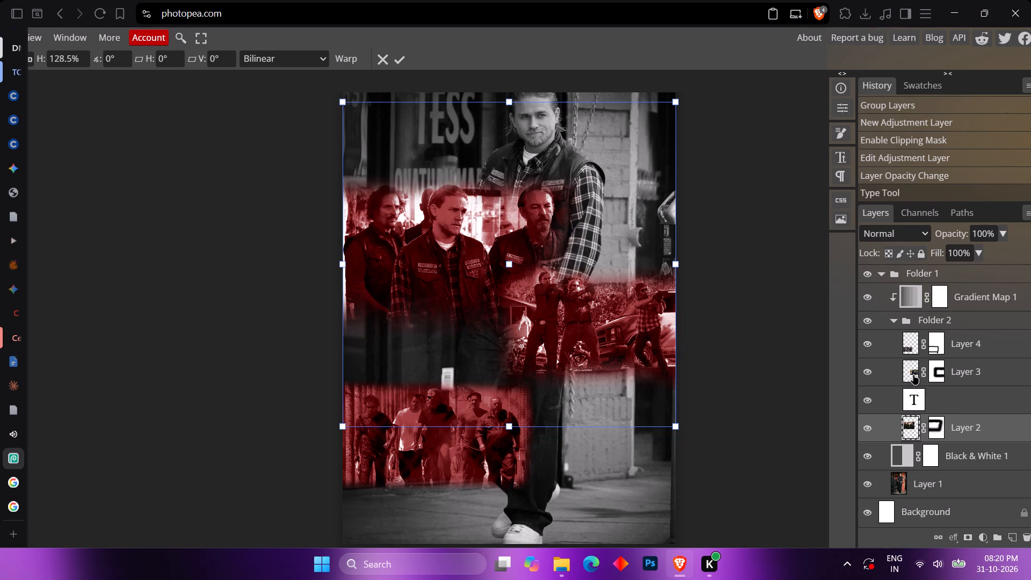
Delete the empty text layer between Layer 3 and Layer 2.
left_click(913, 375)
left_click(917, 404)
key("Delete")
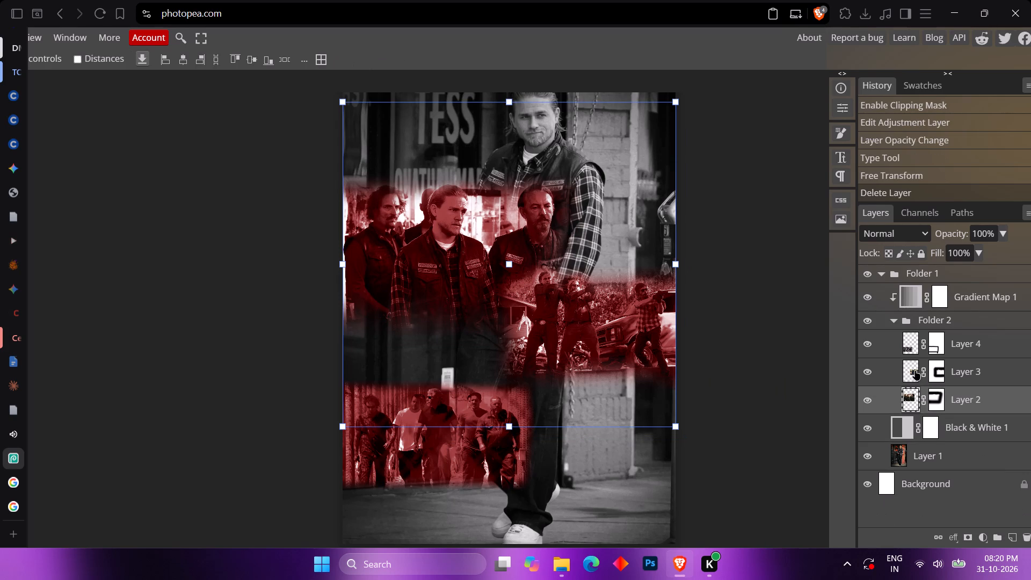
Enlarge the Layer 3 shooting photo to about 131% and reposition it along the poster's right edge below the three men.
left_click(905, 370)
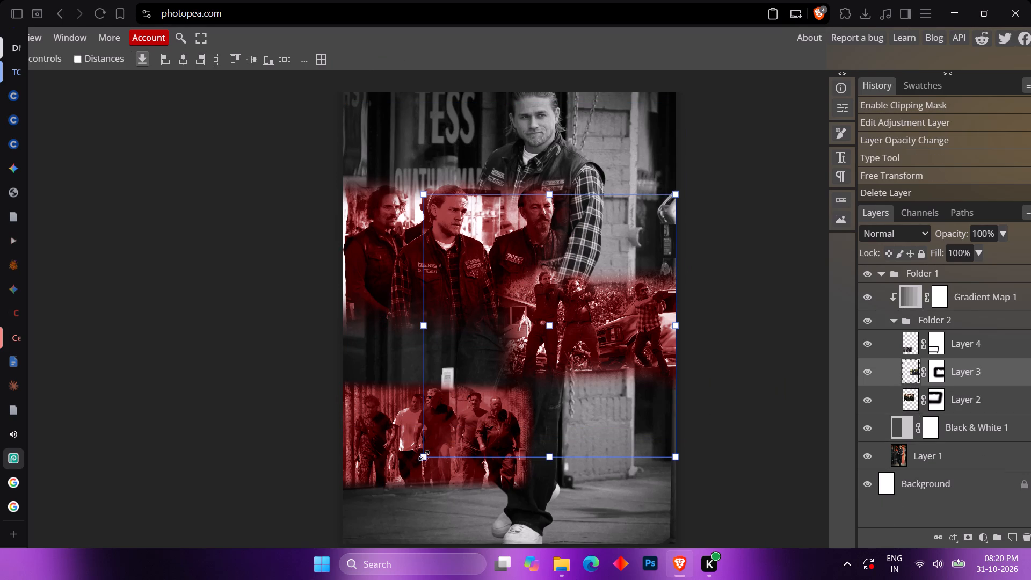
left_click_drag(424, 455, 379, 491, "alt")
left_click_drag(625, 360, 594, 371)
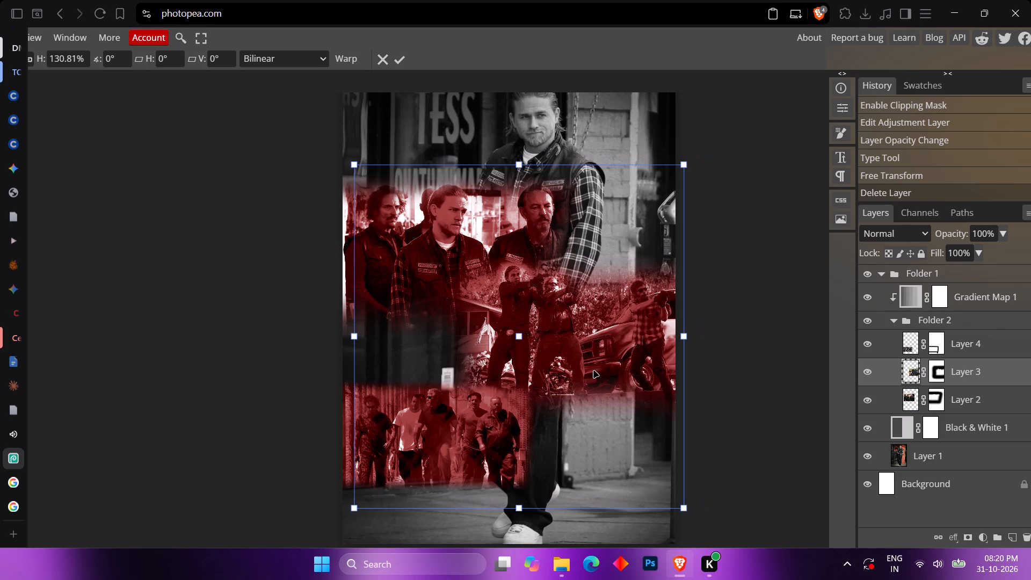
left_click_drag(594, 371, 600, 374)
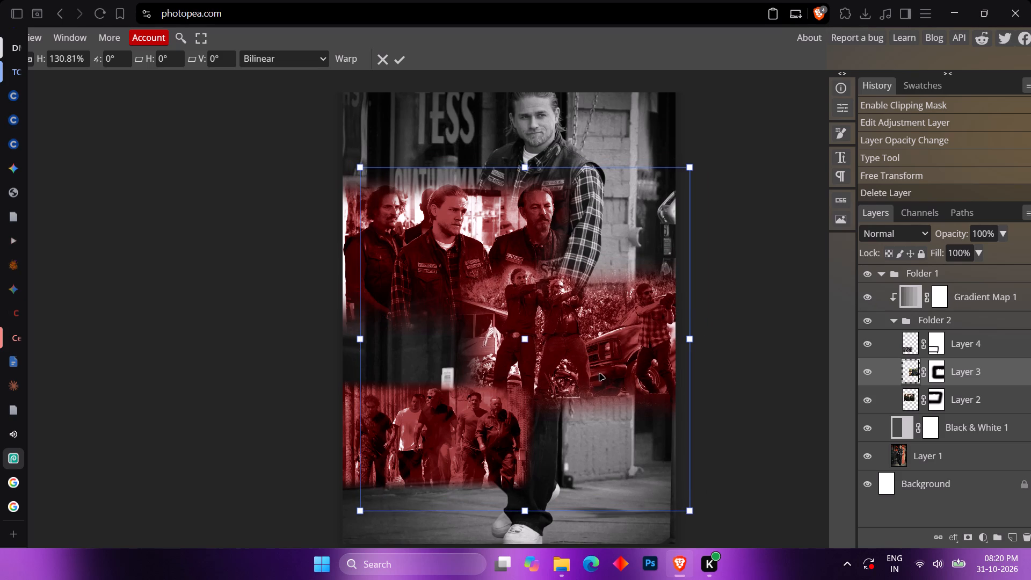
left_click_drag(600, 374, 601, 367)
left_click(724, 356)
Enlarge the Layer 4 walking-group photo to about 144% and move it down into the poster's bottom-left corner.
left_click(911, 343)
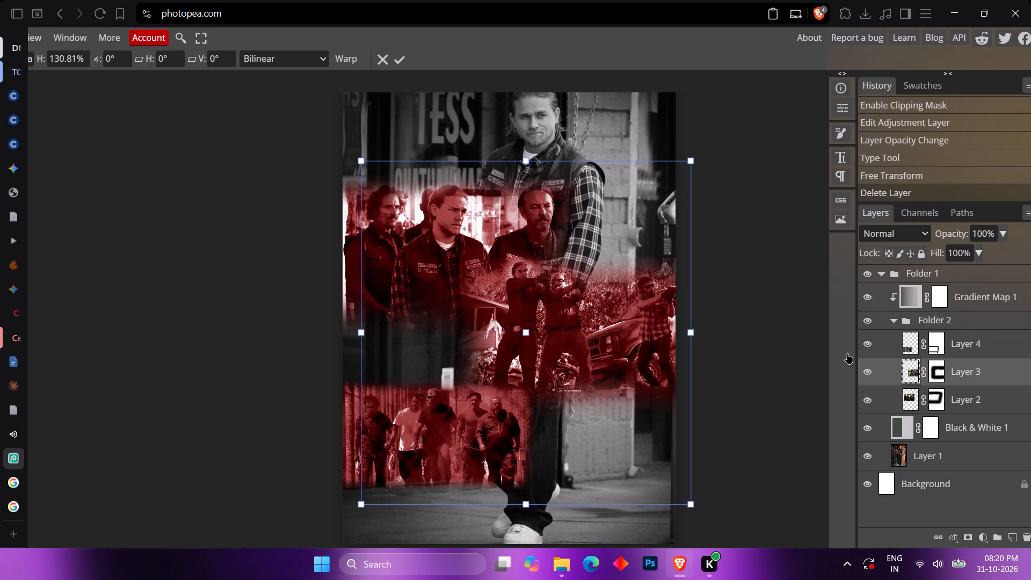
left_click_drag(562, 359, 616, 323, "alt")
left_click_drag(548, 389, 587, 409)
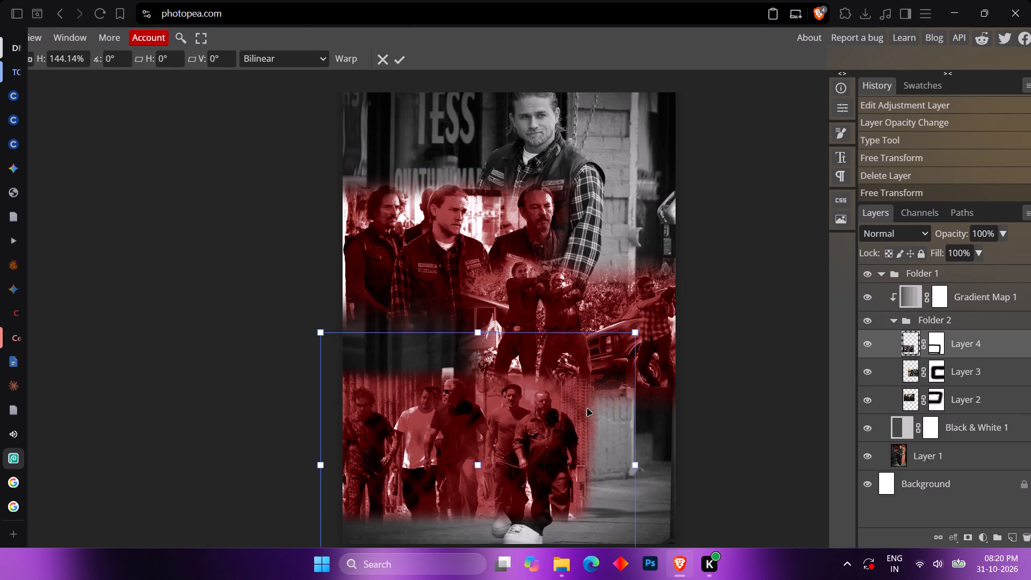
left_click_drag(587, 409, 595, 415)
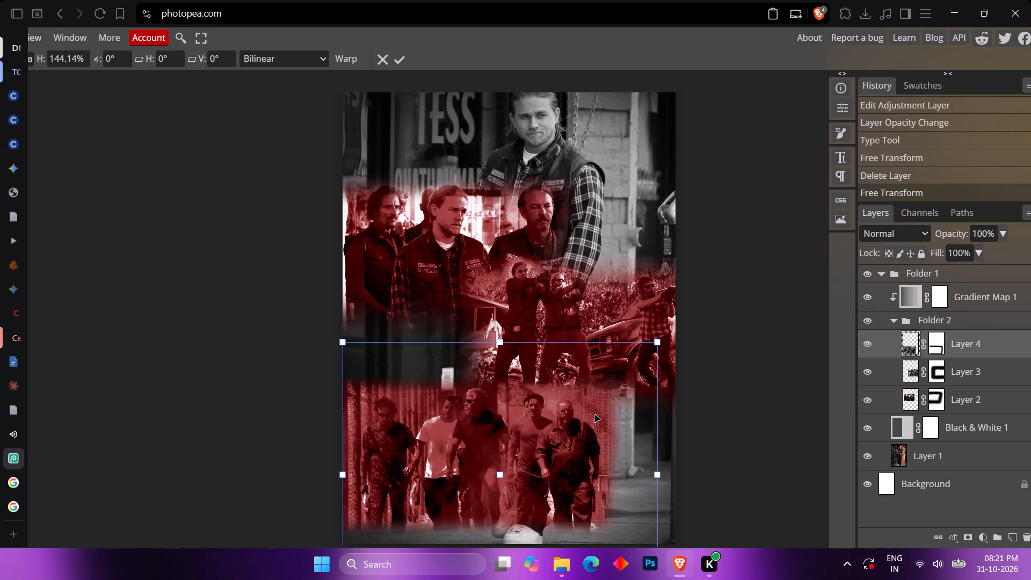
left_click_drag(515, 454, 518, 467)
left_click(693, 427)
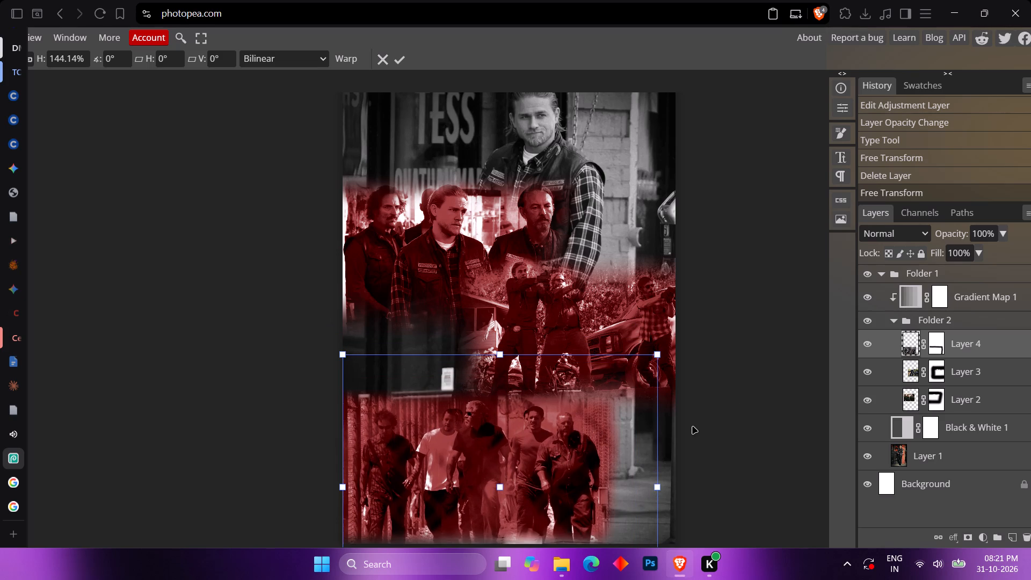
scroll(693, 427, "down", 1)
left_click_drag(522, 434, 522, 442)
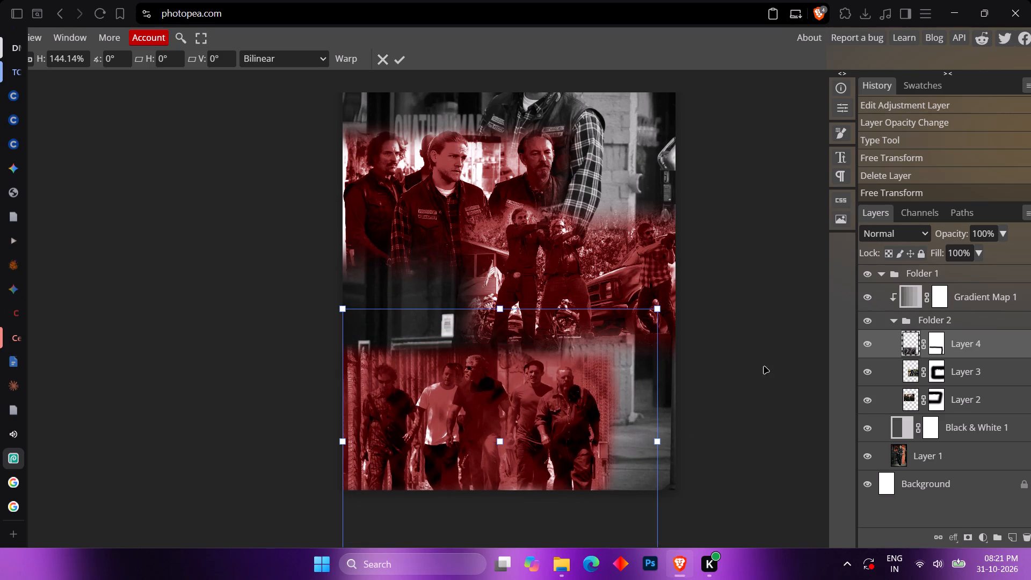
Move the Layer 3 shooting photo slightly down toward the walking group, and deselect the layer.
left_click(910, 373)
left_click_drag(614, 279, 615, 300)
left_click(753, 305)
Examine the overall poster composition and how the three enlarged red photos blend into each other and the background.
scroll(757, 305, "up", 2)
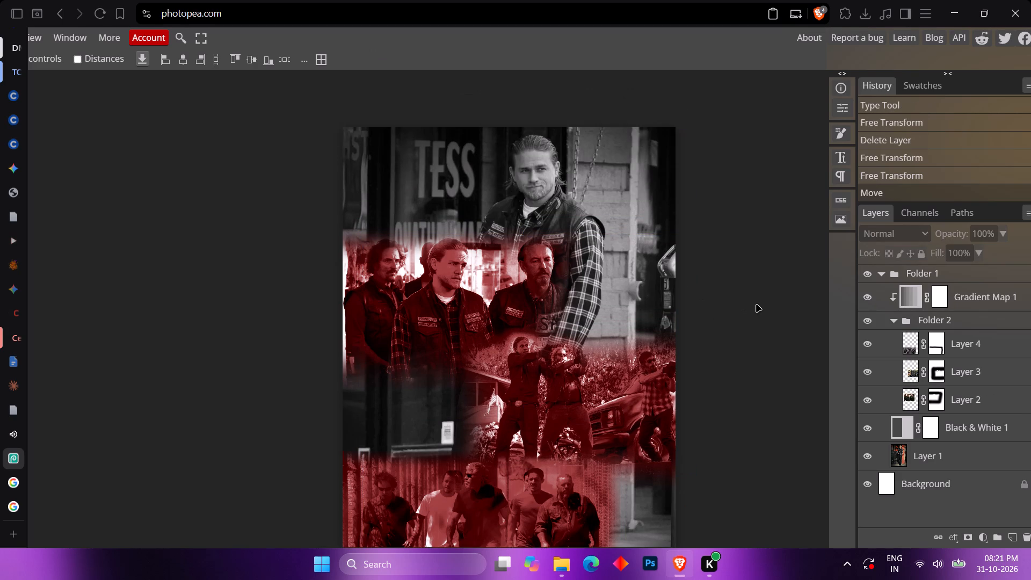
scroll(692, 316, "down", 1)
scroll(692, 316, "up", 2)
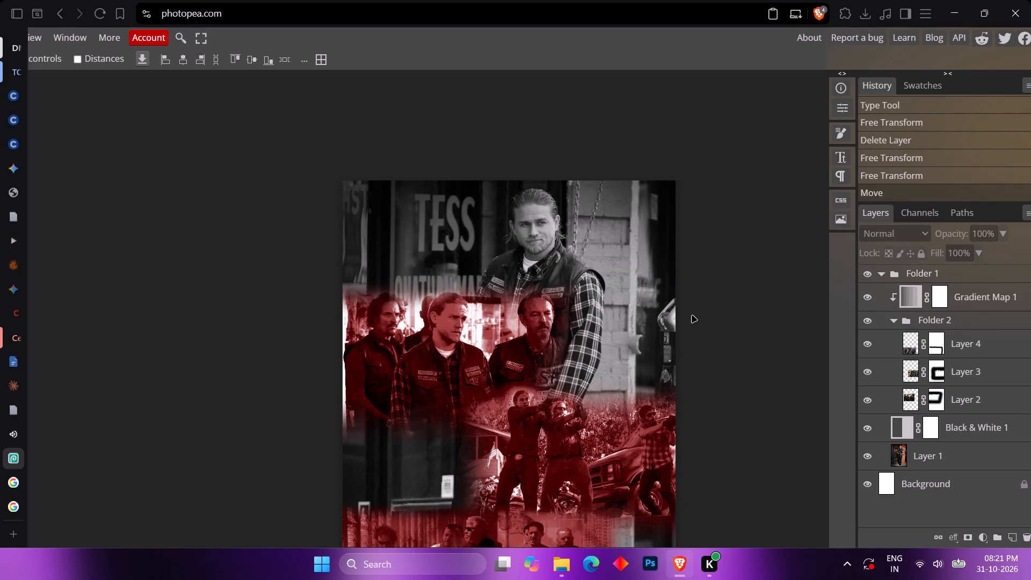
scroll(582, 280, "up", 3, "alt")
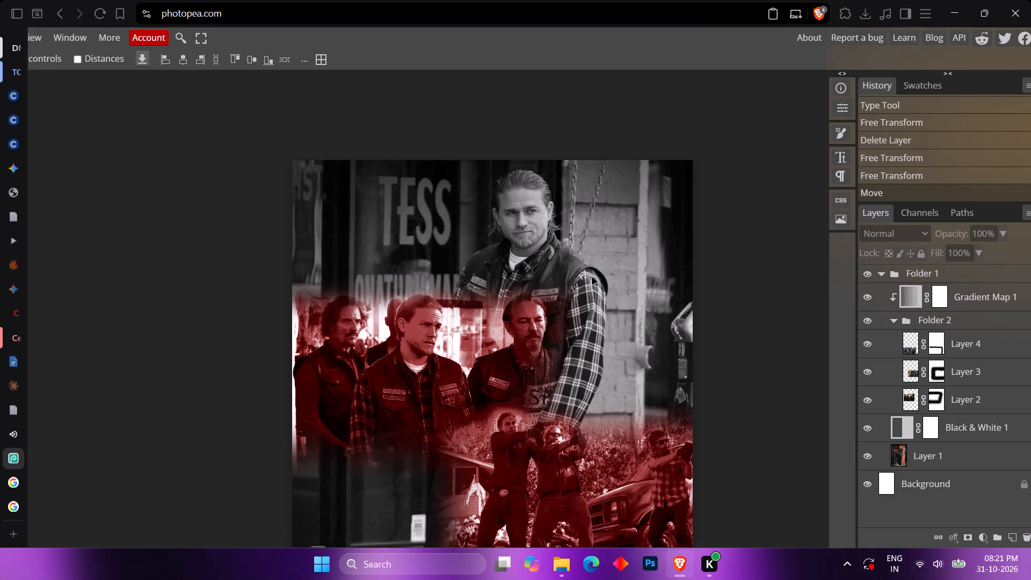
scroll(592, 278, "down", 6)
scroll(592, 278, "up", 3)
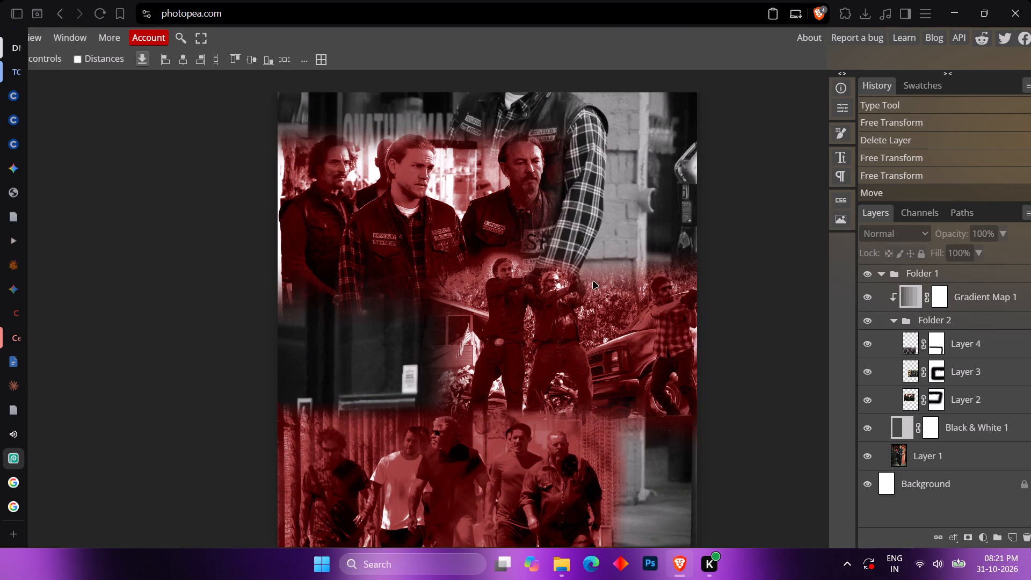
scroll(599, 319, "down", 3, "alt")
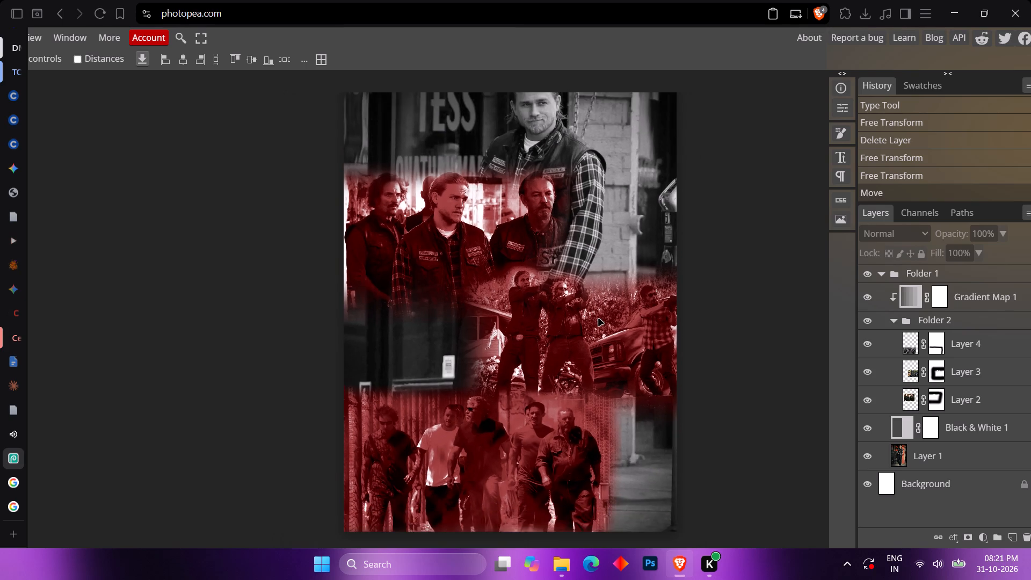
scroll(599, 319, "down", 3, "alt")
scroll(599, 319, "up", 2)
scroll(599, 319, "down", 2)
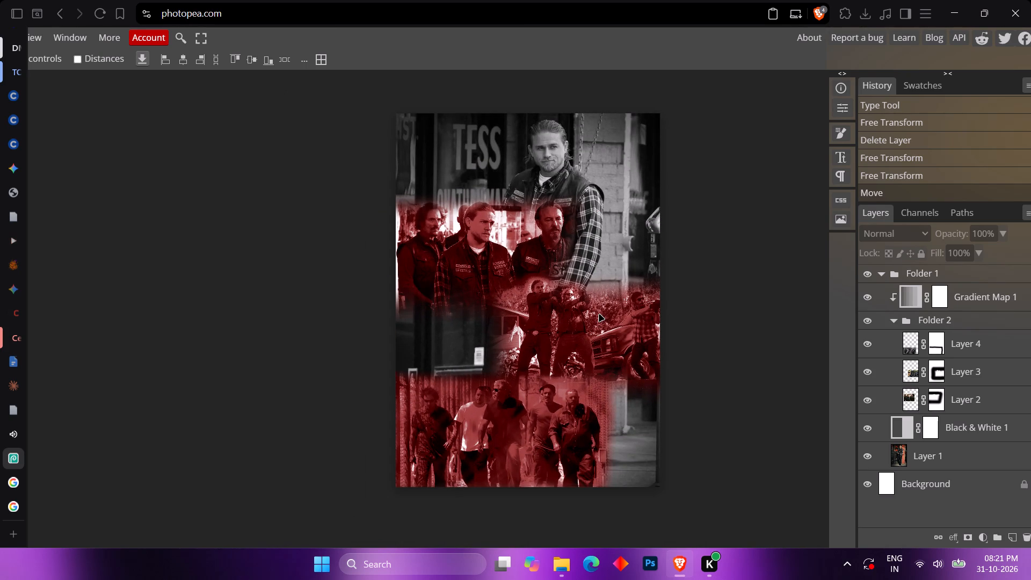
scroll(599, 313, "up", 2, "alt")
scroll(685, 326, "up", 1)
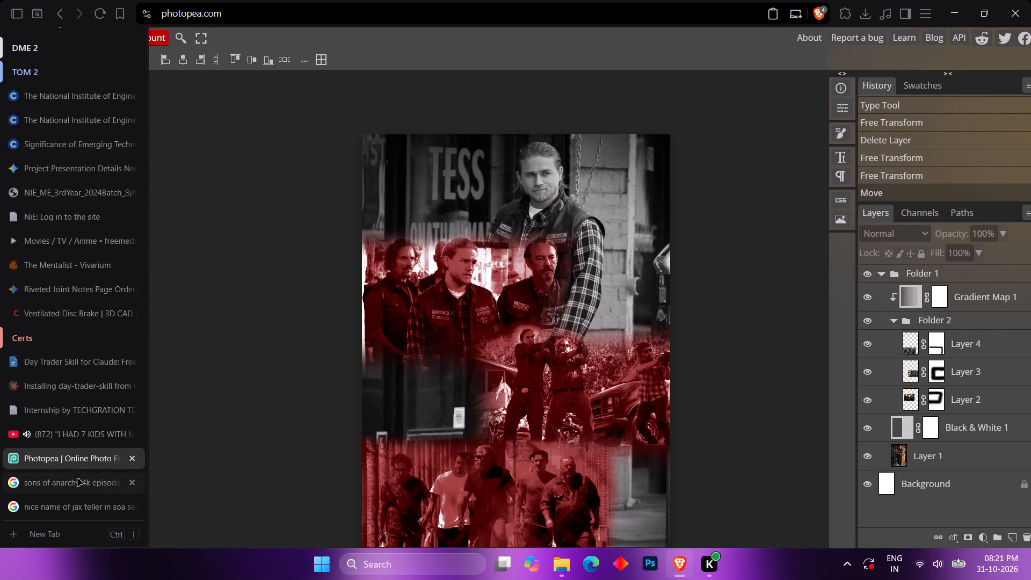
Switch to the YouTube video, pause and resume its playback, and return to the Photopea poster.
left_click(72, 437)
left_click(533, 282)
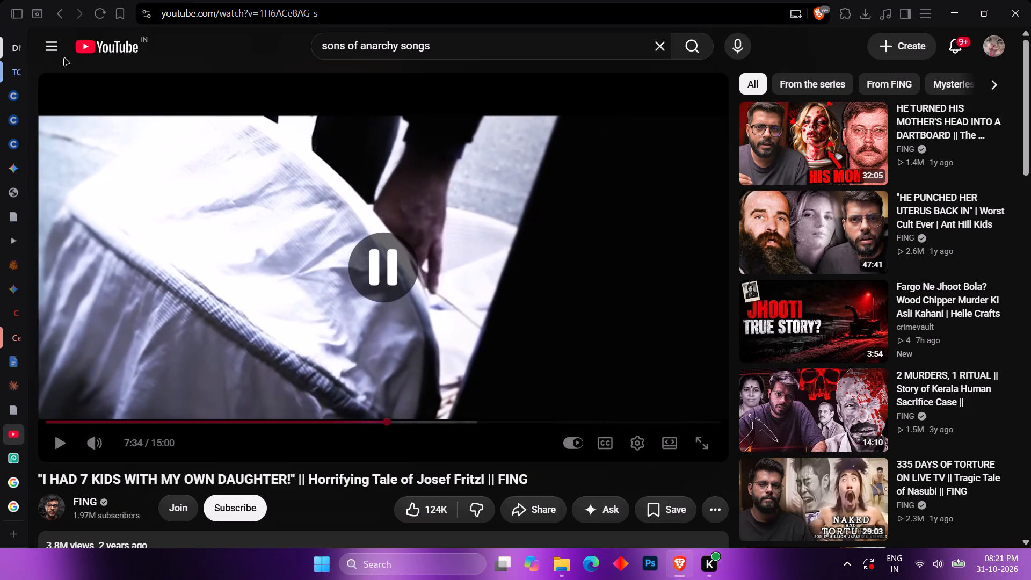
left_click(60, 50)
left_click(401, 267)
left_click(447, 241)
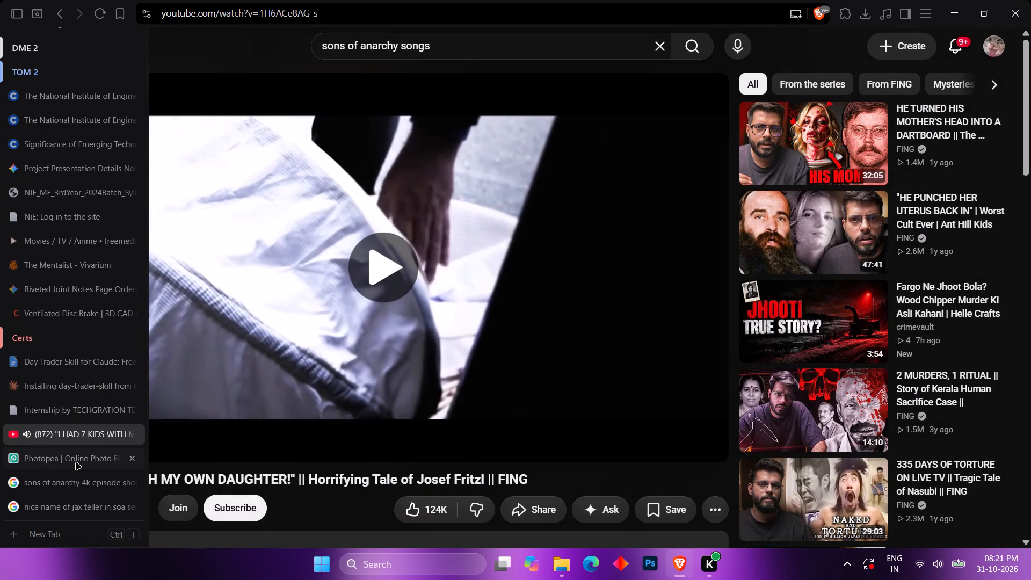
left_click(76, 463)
Display the Photopea editor in full screen.
scroll(652, 162, "up", 10, "alt")
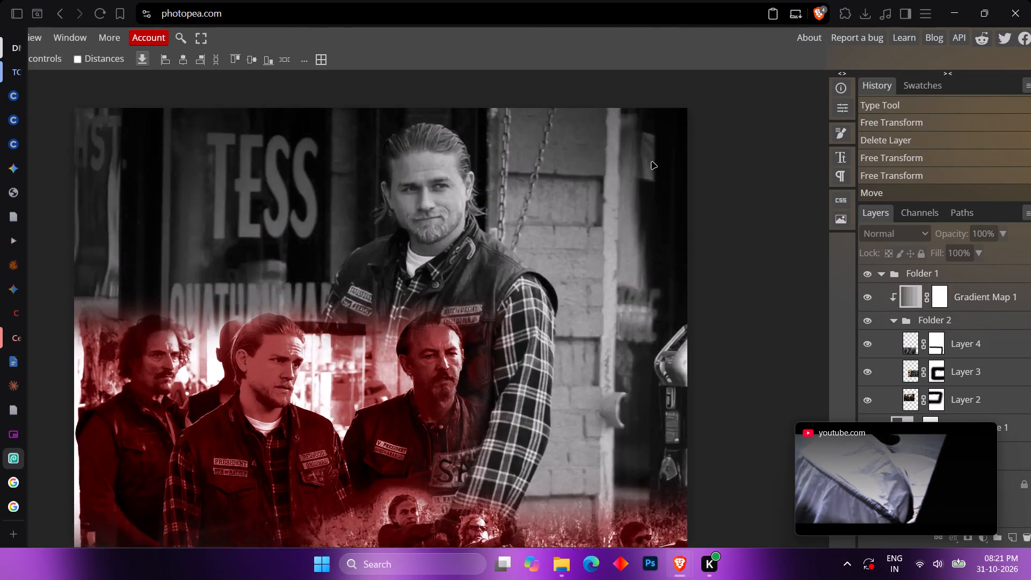
scroll(633, 171, "down", 2, "alt")
scroll(338, 115, "up", 1, "alt")
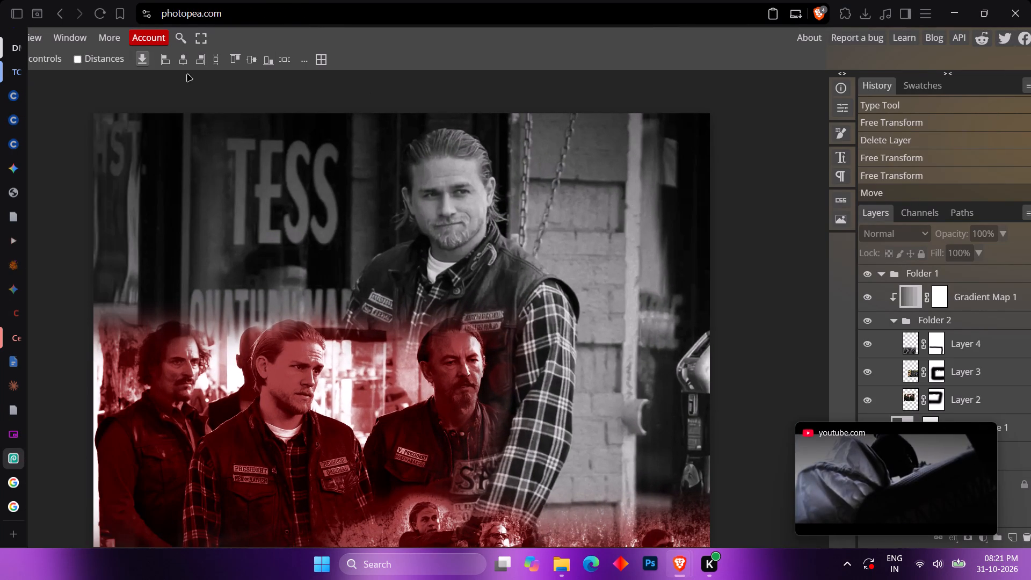
left_click(40, 59)
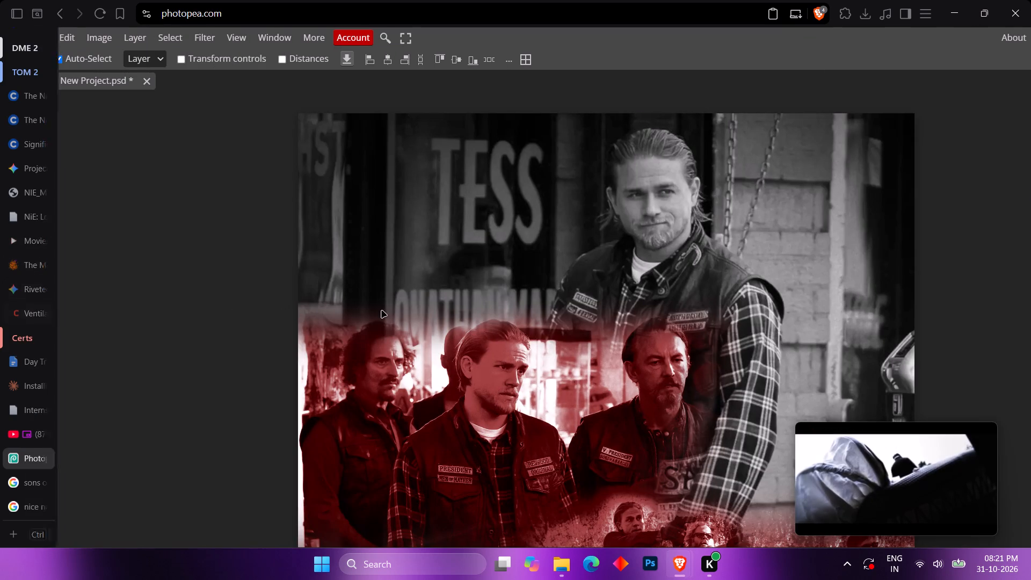
left_click(411, 42)
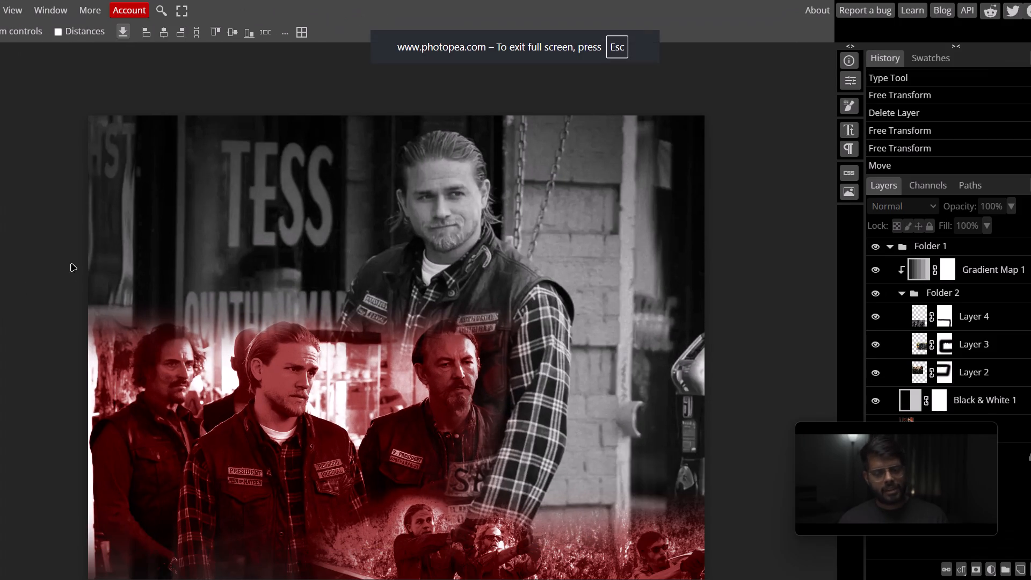
Add the text JACKIE in the poster's upper-left area, beside the TESS lettering.
left_click(0, 184)
left_click(0, 45)
left_click(20, 24)
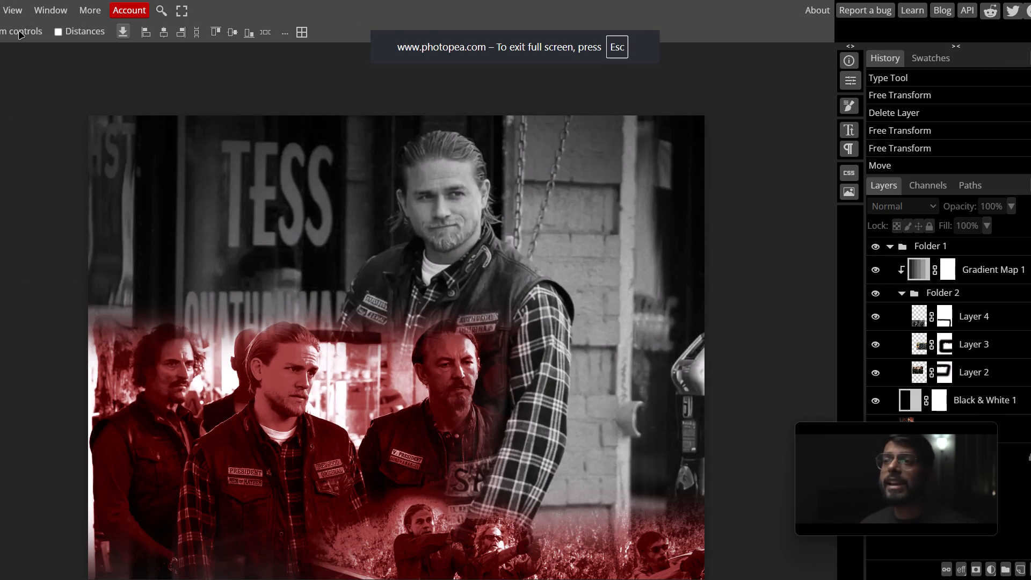
left_click(19, 32)
left_click(10, 311)
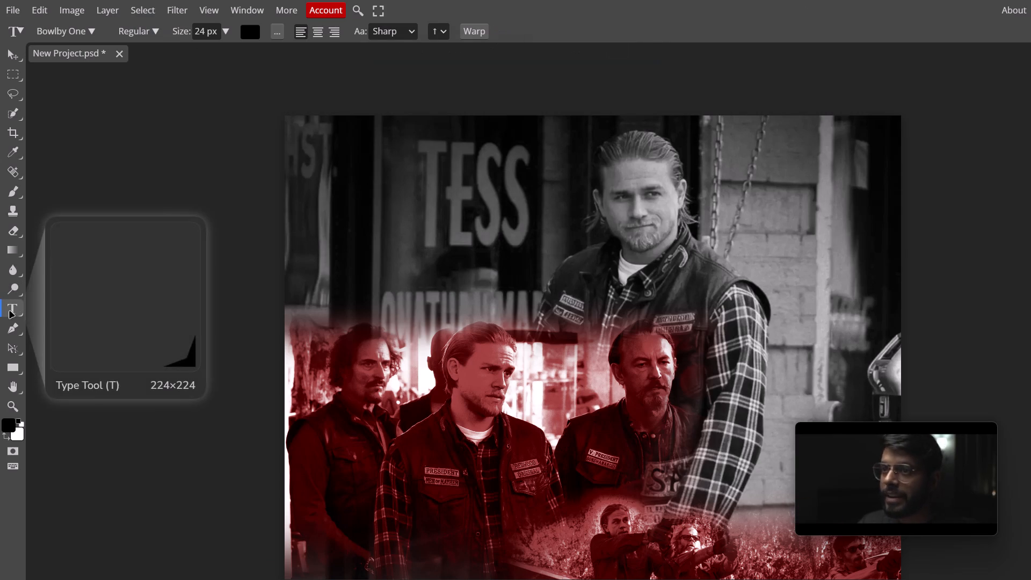
left_click(361, 193)
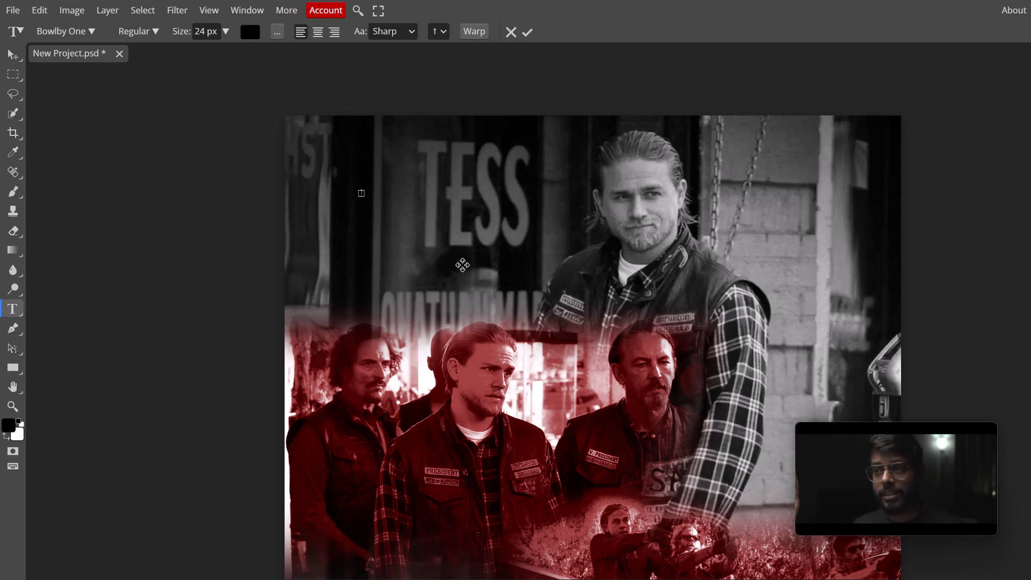
type("JA")
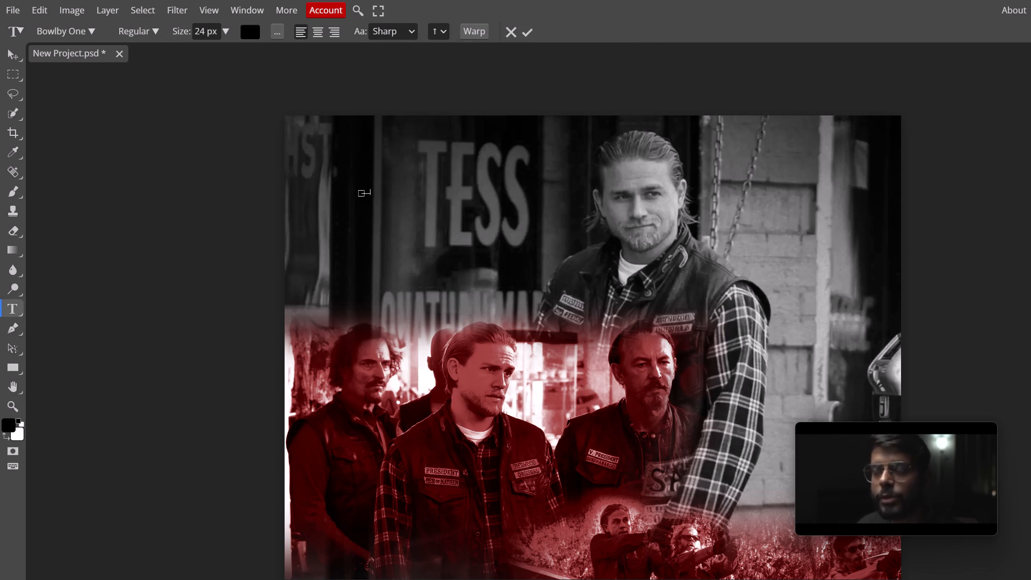
type("CKIE")
Set the whole JACKIE text to 150 px in the Braah One font and commit it.
key("ctrl+a")
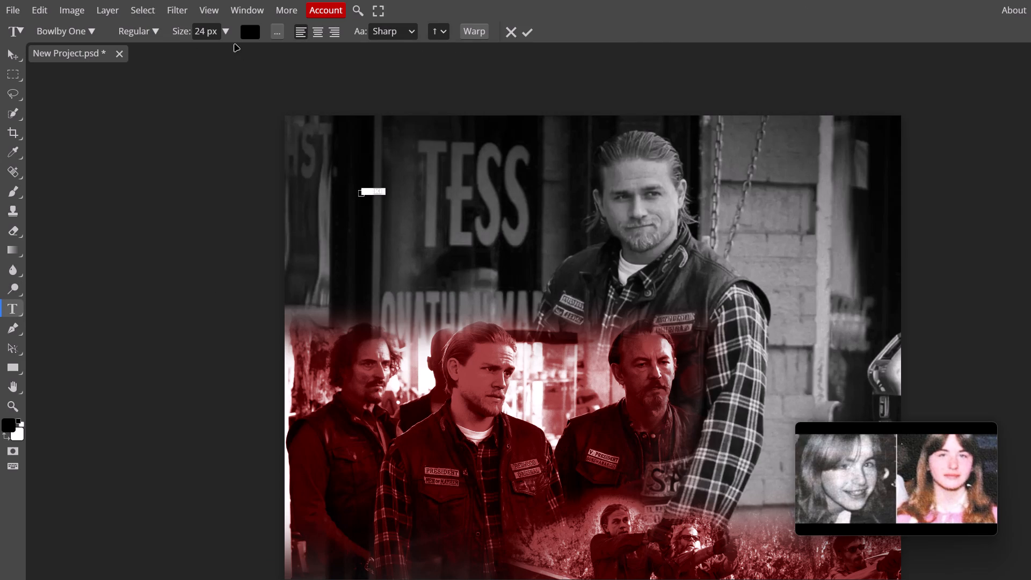
left_click(223, 32)
left_click_drag(204, 47, 231, 48)
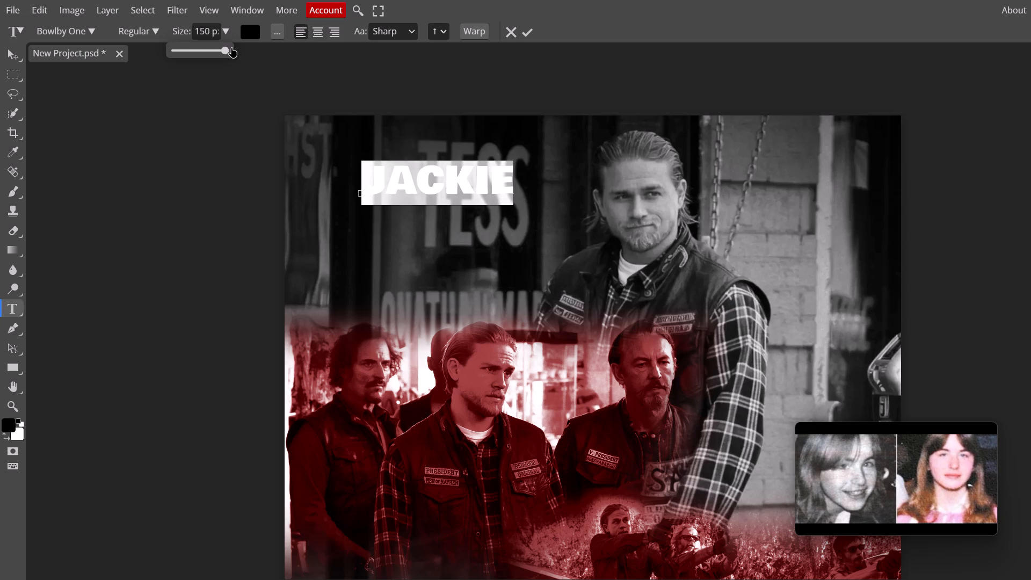
left_click_drag(231, 48, 233, 48)
left_click(97, 30)
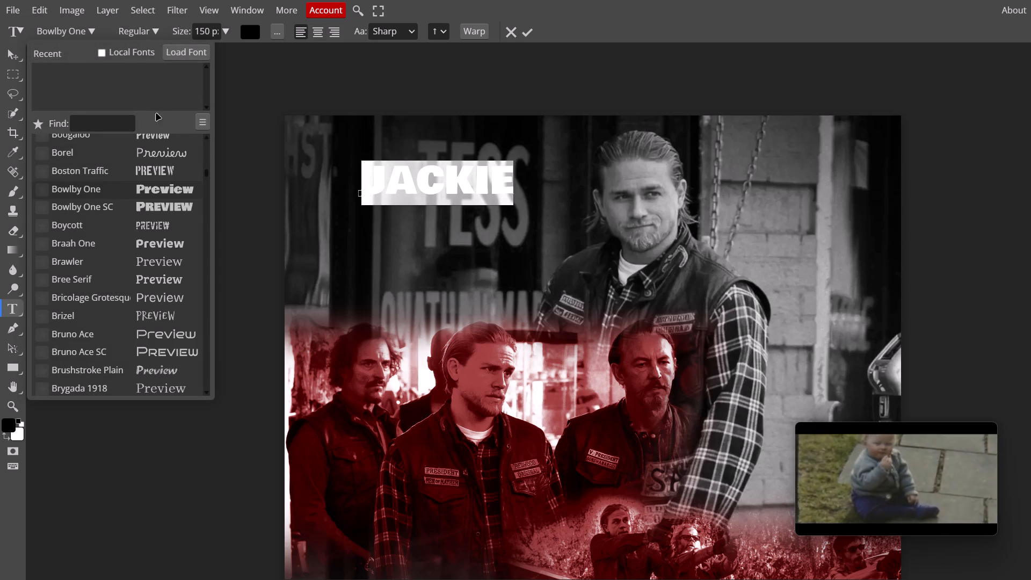
left_click(173, 243)
left_click(521, 32)
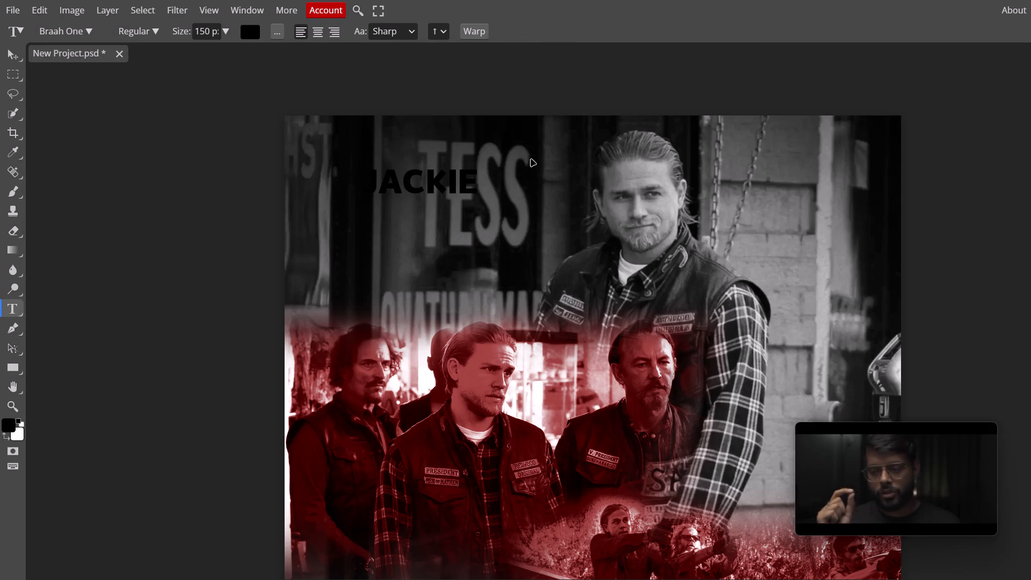
Change the JACKIE text colour to white (#ffffff).
left_click(246, 34)
left_click_drag(197, 176, 29, 76)
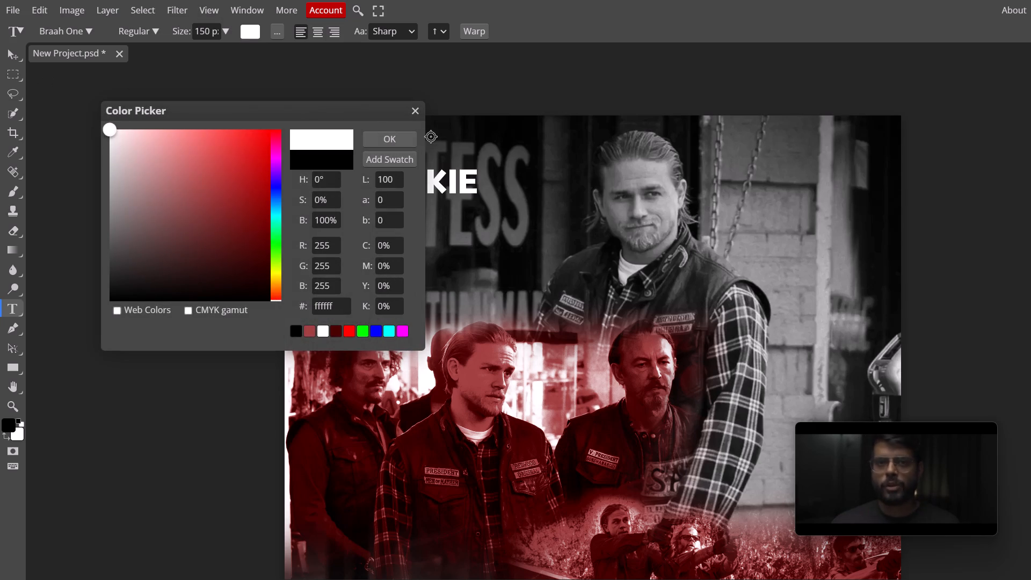
left_click(381, 138)
Enlarge the JACKIE text to about 212% and move it slightly down over the TESS lettering.
key("ctrl+t")
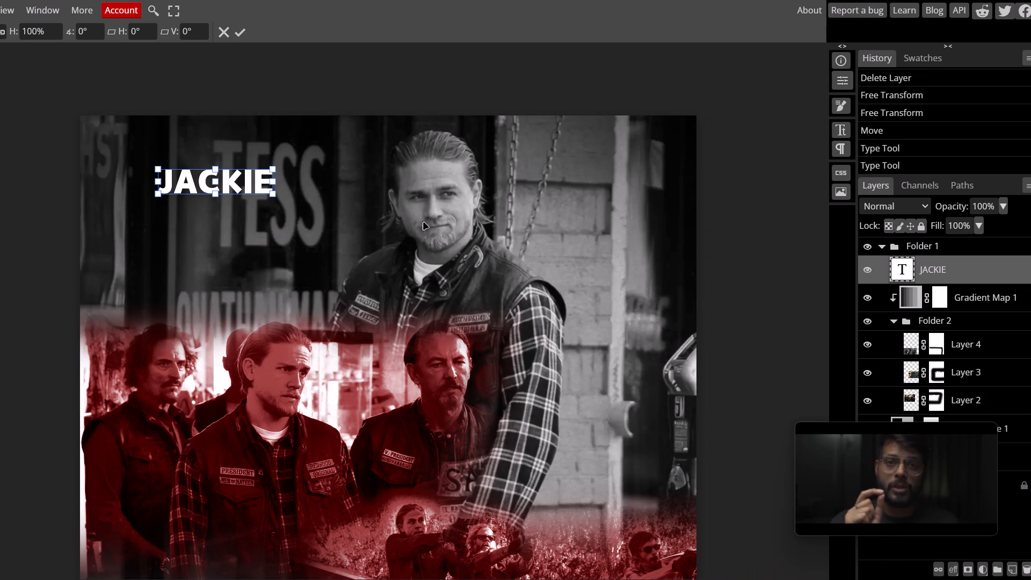
left_click_drag(275, 197, 286, 206)
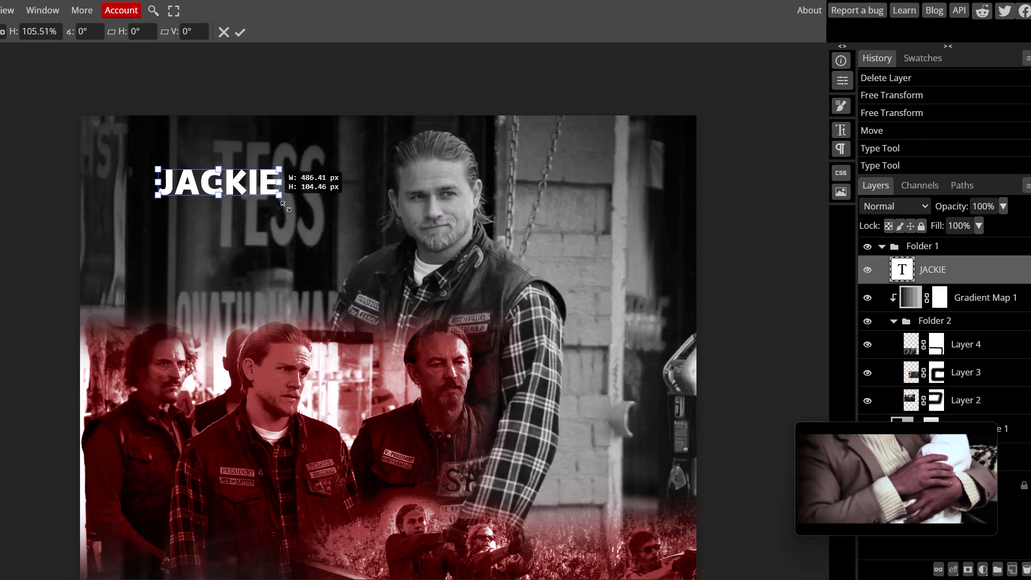
left_click_drag(286, 206, 310, 213)
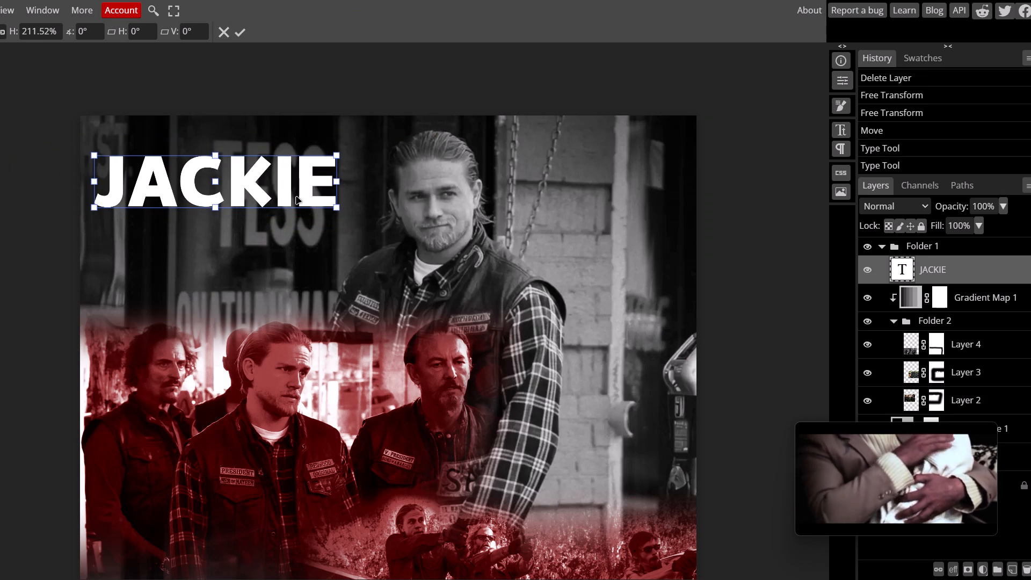
left_click_drag(287, 186, 288, 204)
left_click(0, 106)
left_click(0, 92)
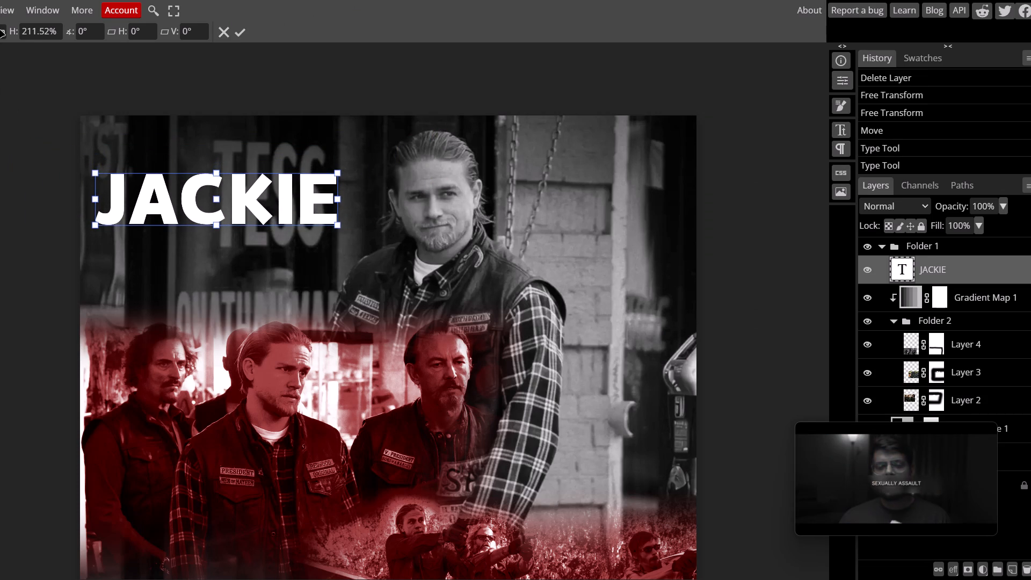
Open the character settings for the JACKIE text and change its font to Cal Sans.
left_click(845, 81)
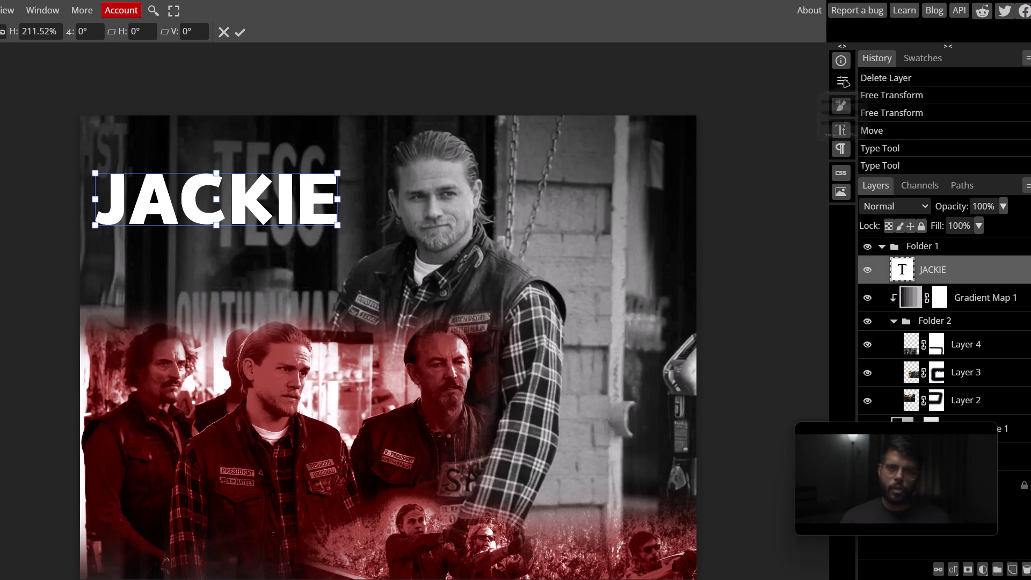
left_click(650, 63)
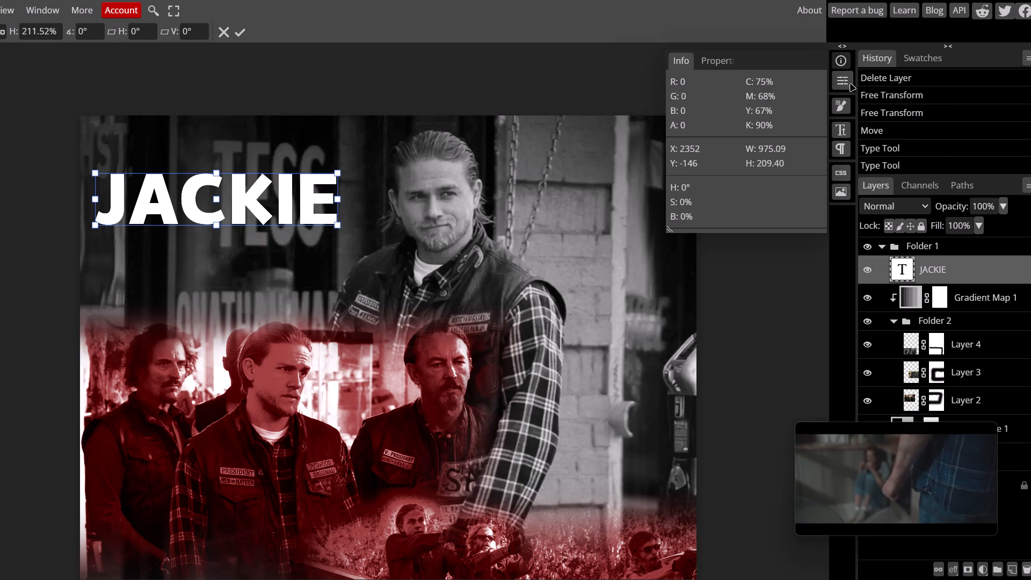
left_click(843, 106)
left_click(843, 138)
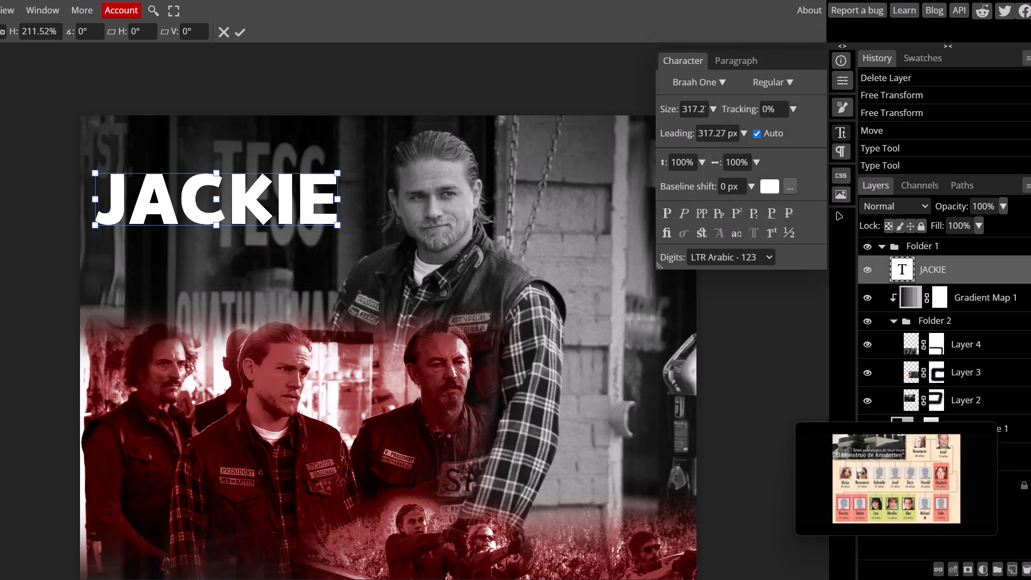
left_click(709, 82)
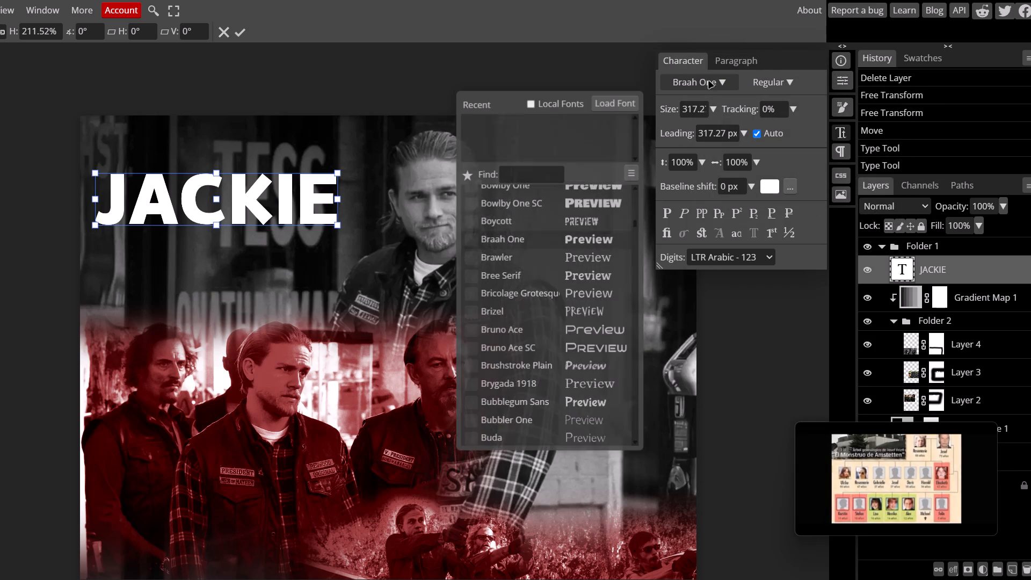
scroll(577, 277, "down", 2)
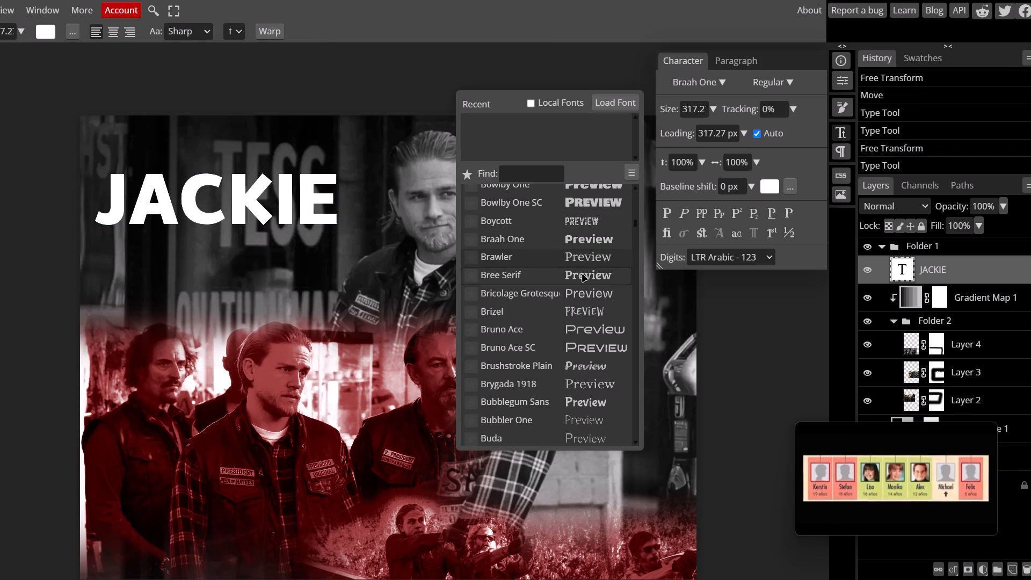
scroll(583, 312, "down", 4)
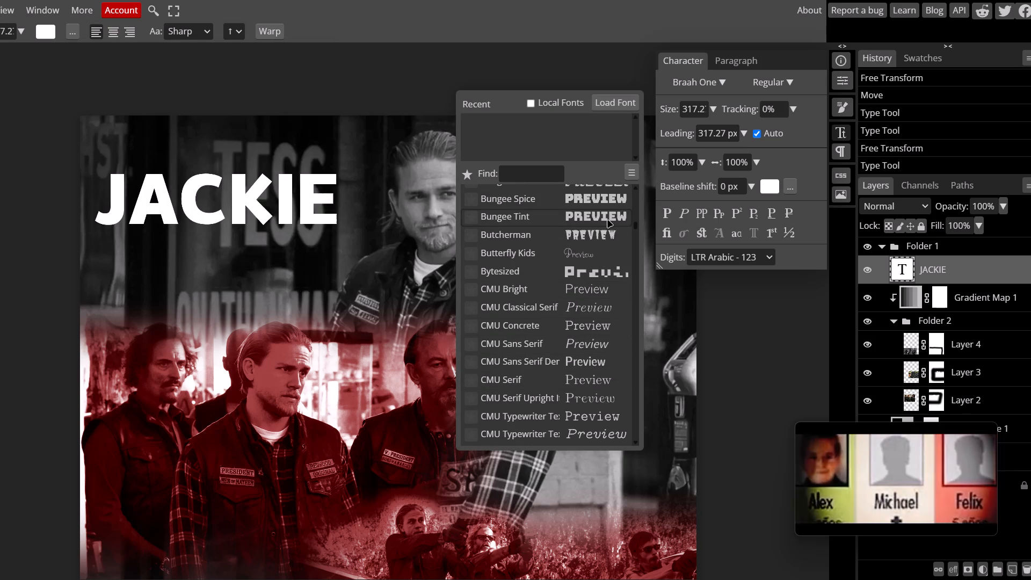
scroll(596, 325, "down", 6)
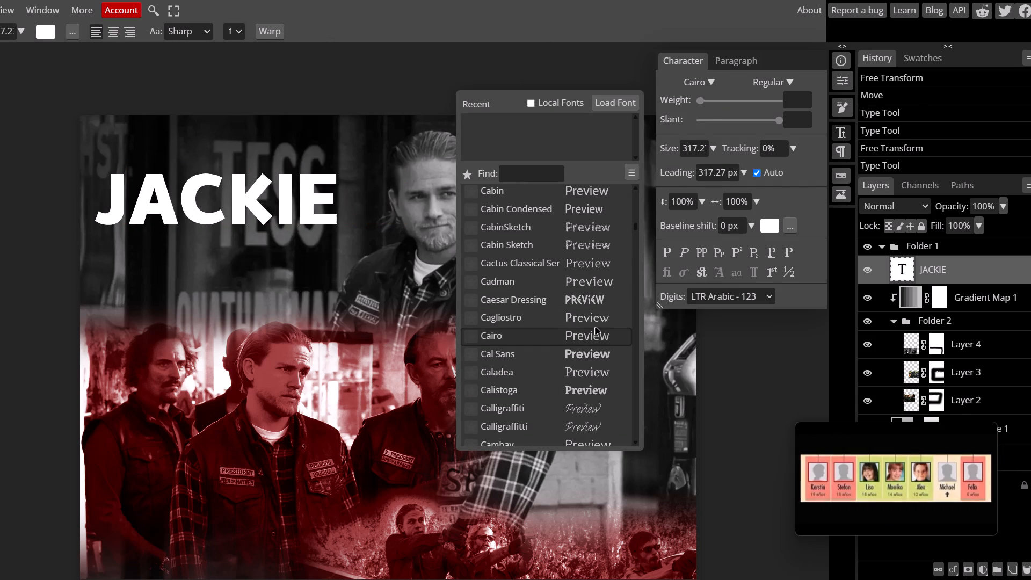
left_click(594, 358)
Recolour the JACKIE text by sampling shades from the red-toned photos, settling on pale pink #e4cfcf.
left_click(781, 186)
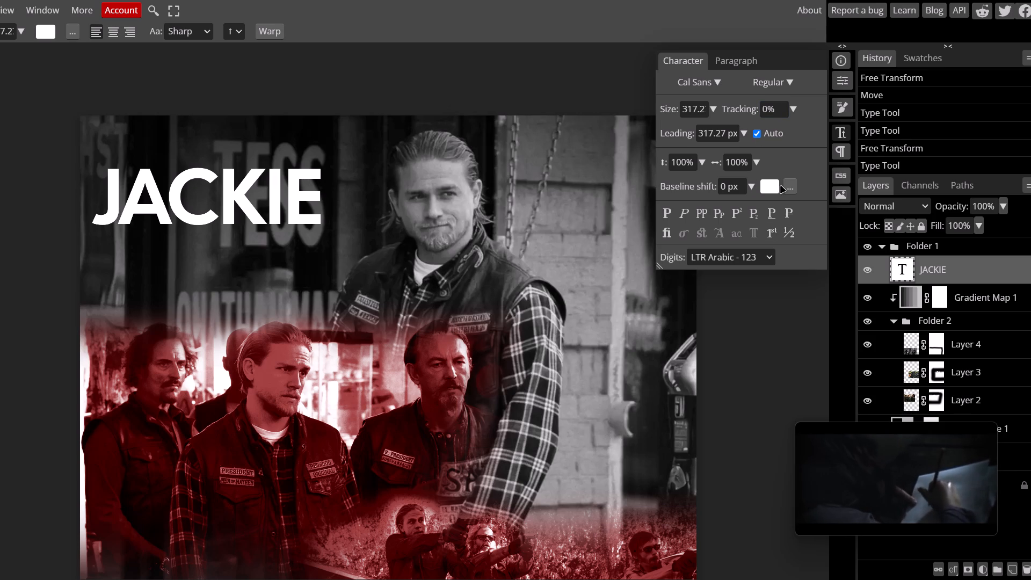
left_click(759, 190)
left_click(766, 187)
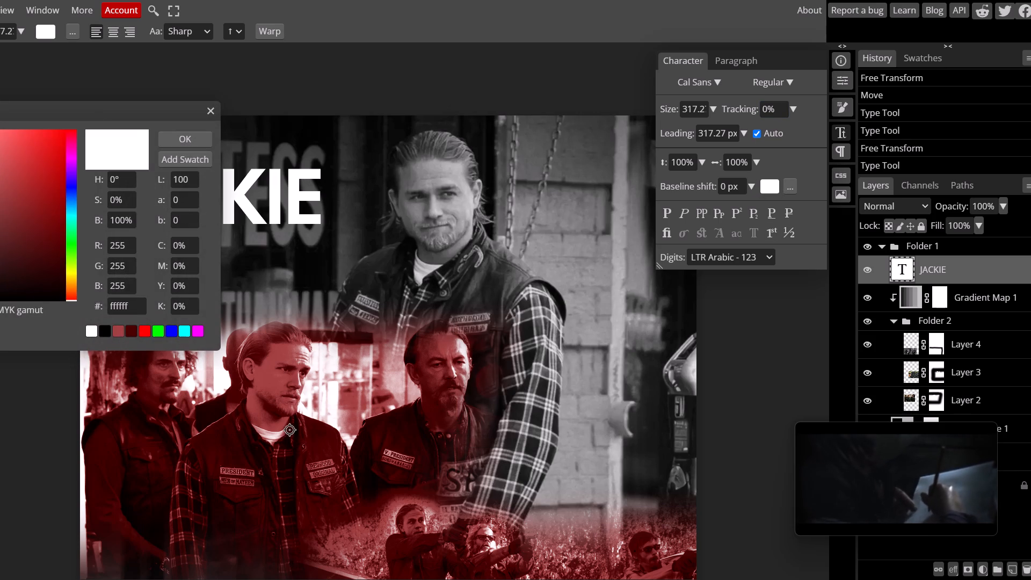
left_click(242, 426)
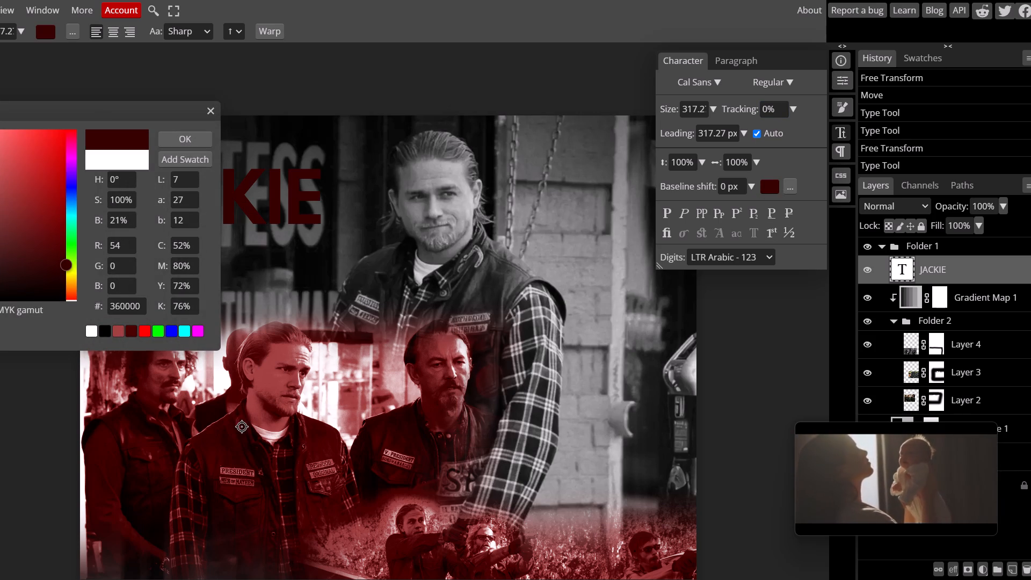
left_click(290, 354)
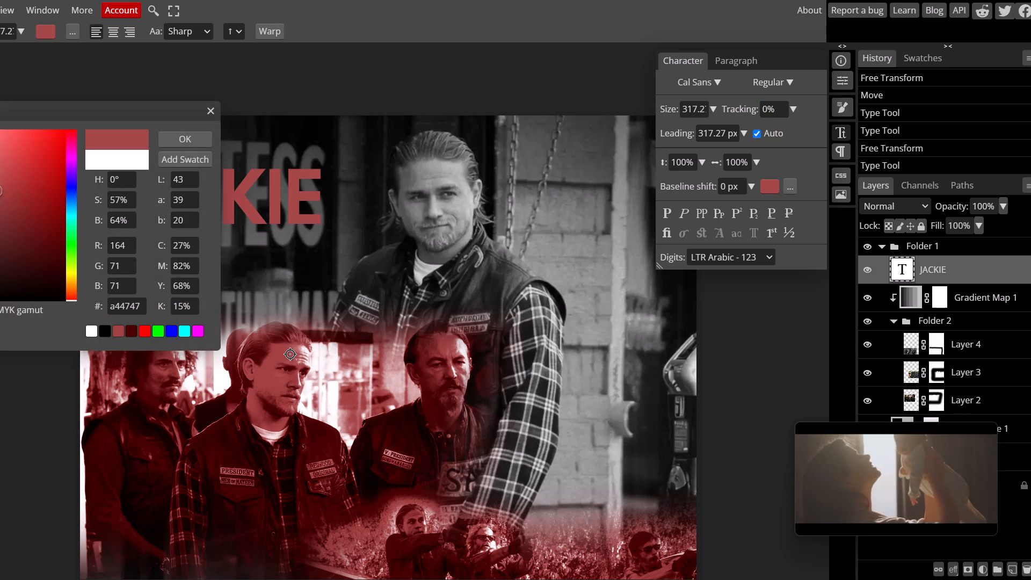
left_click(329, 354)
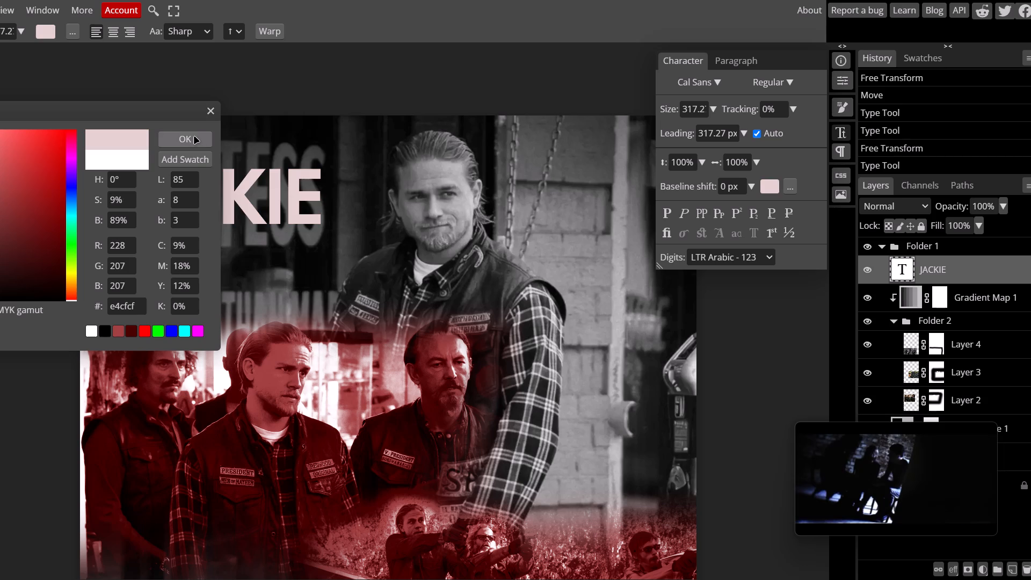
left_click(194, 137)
Set the JACKIE text colour to white.
left_click(778, 193)
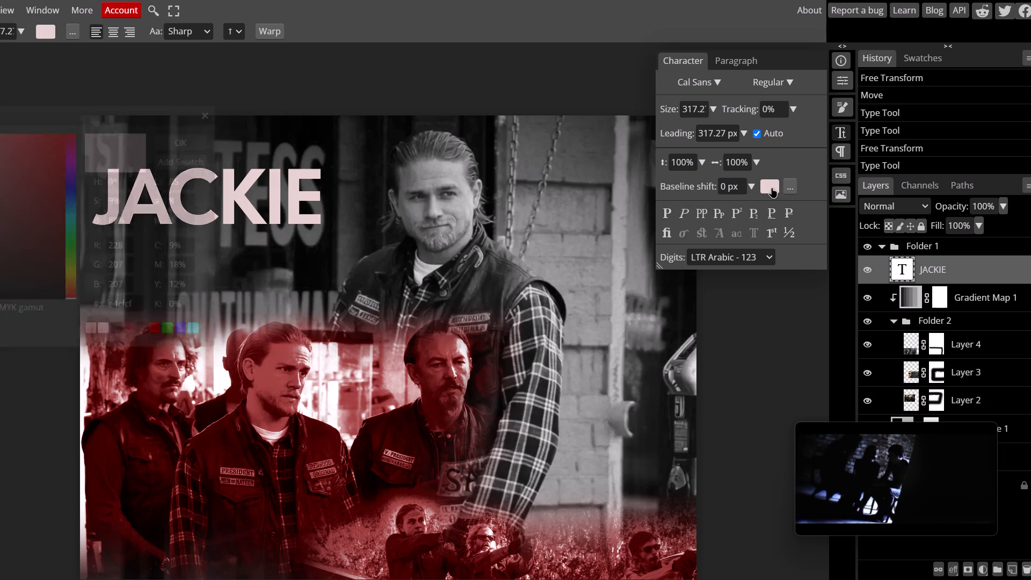
left_click_drag(169, 111, 553, 101)
left_click_drag(362, 154, 322, 114)
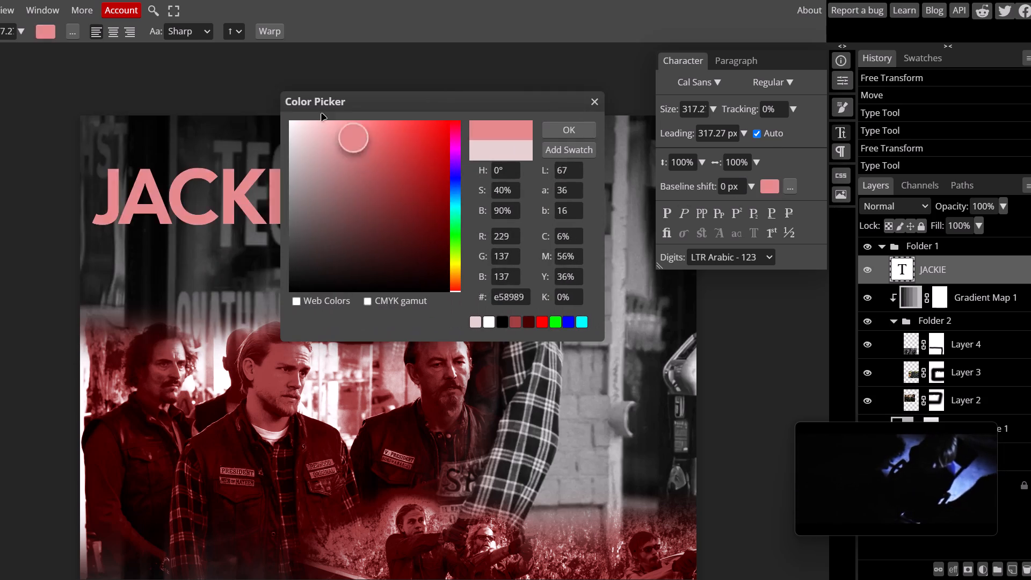
left_click_drag(322, 114, 284, 99)
left_click(551, 134)
Duplicate the JACKIE text layer.
left_click(940, 267)
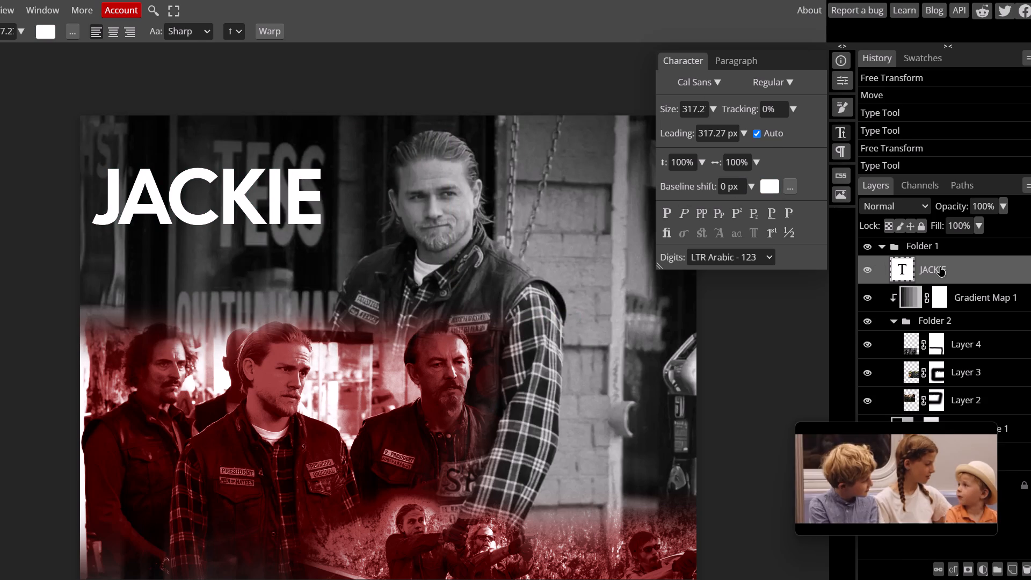
key("ctrl+j")
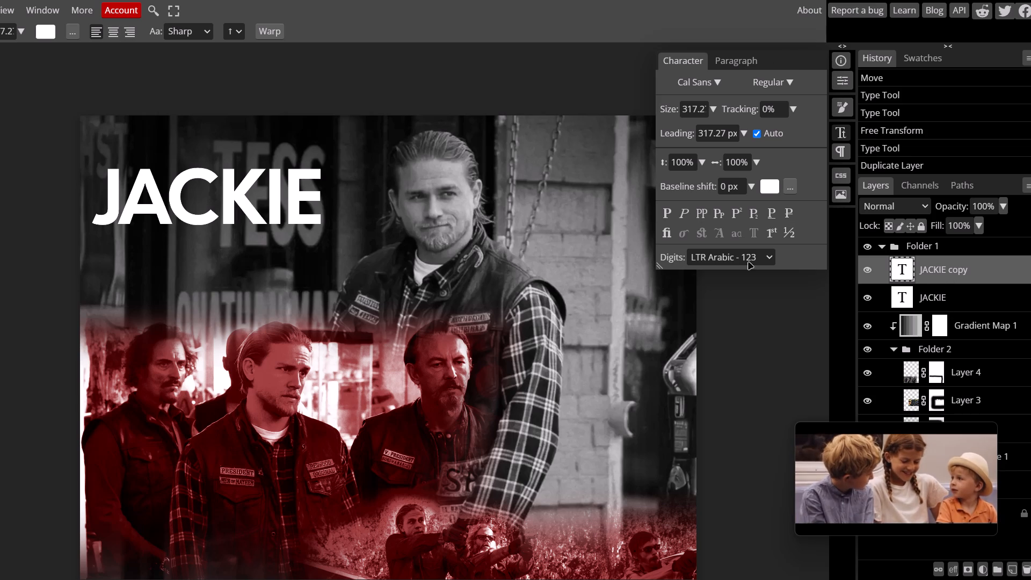
Move the copied JACKIE text to the poster's right side, level with the original title.
left_click_drag(294, 210, 660, 211, "ctrl")
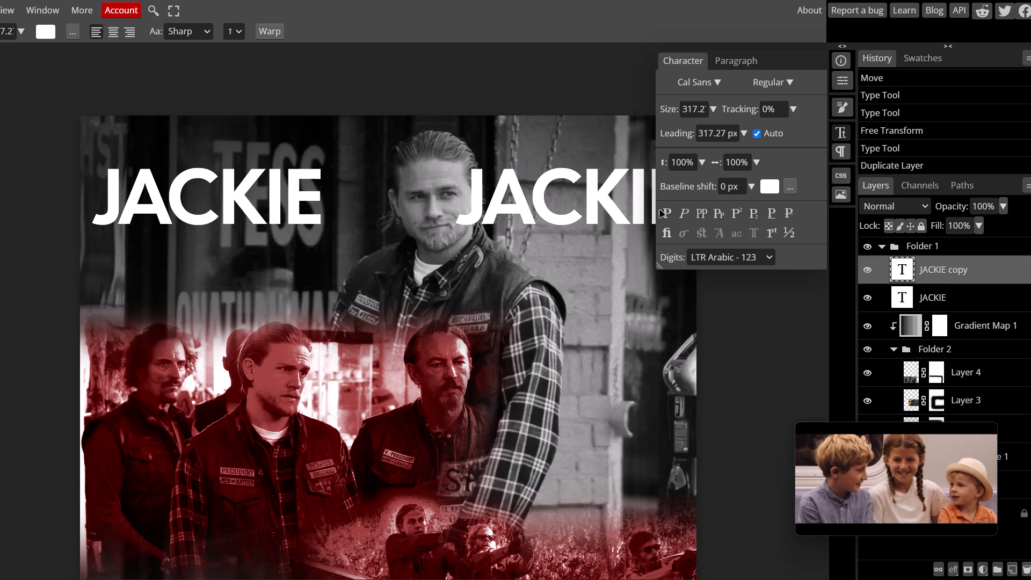
left_click_drag(660, 211, 685, 212, "ctrl")
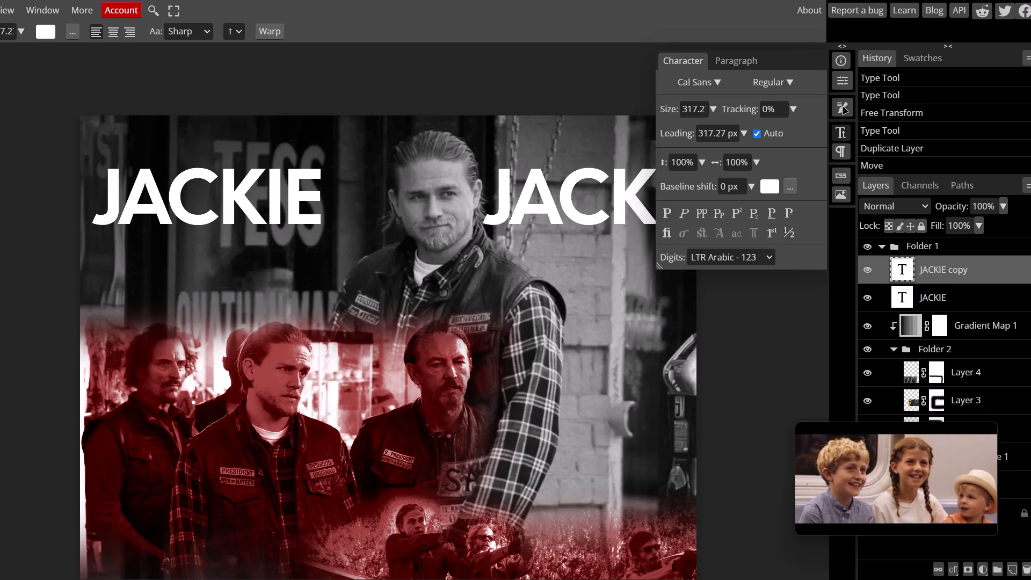
left_click(837, 130)
Replace the copied JACKIE text with "the prince", putting each word on its own line.
double_click(899, 275)
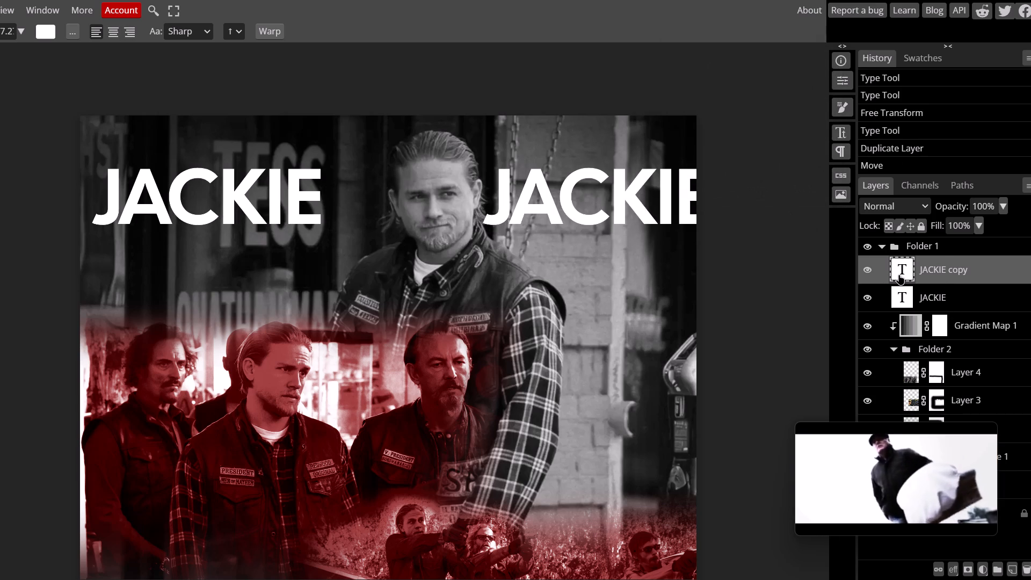
type("the")
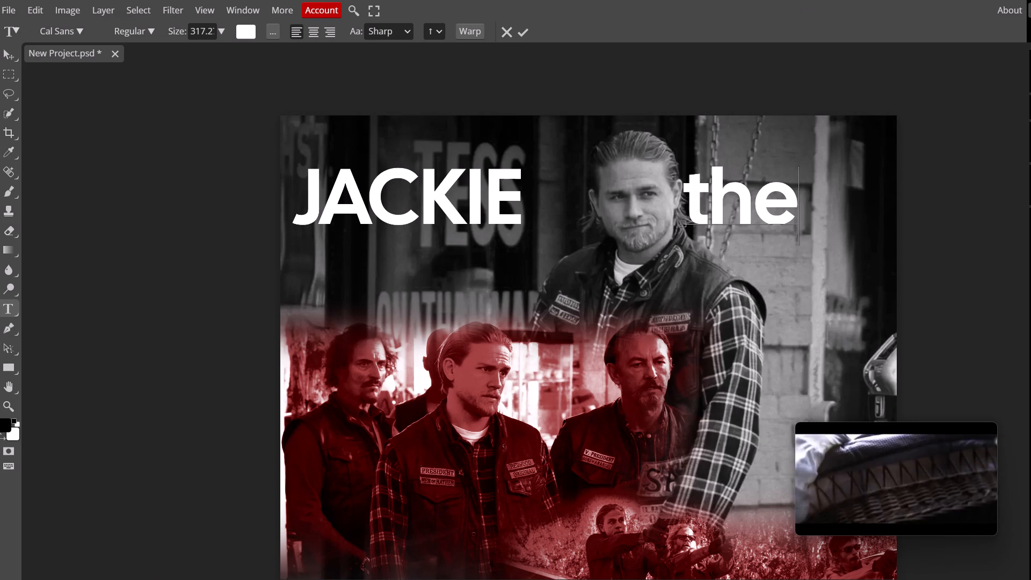
key("Return")
type("princce")
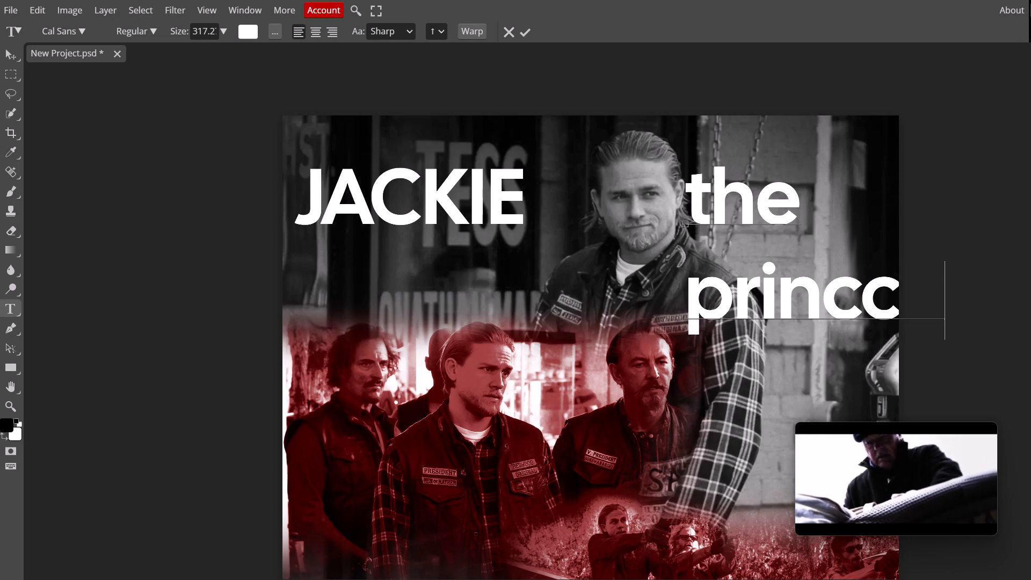
key("BackSpace")
key("BackSpace")
key("e")
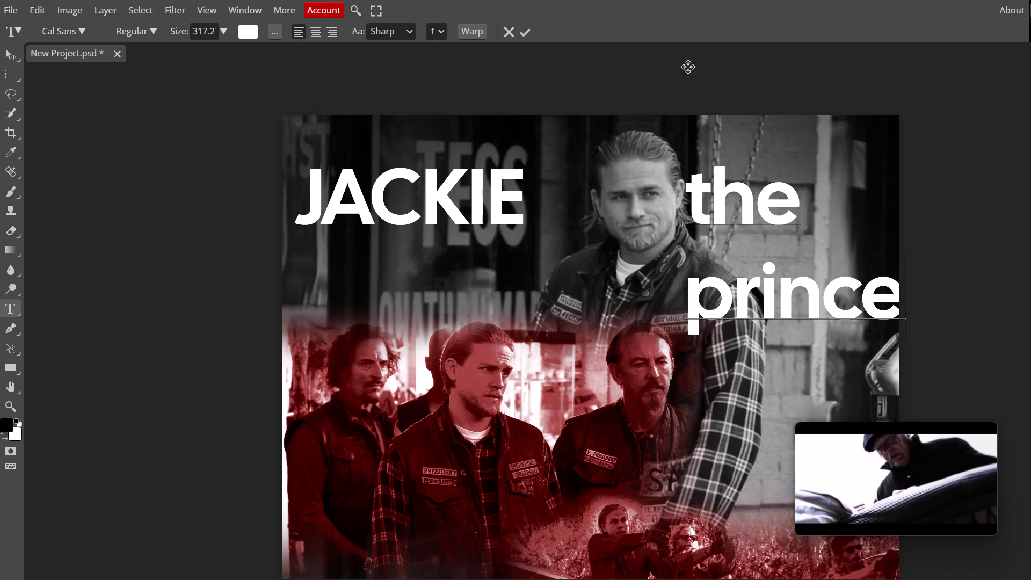
left_click_drag(683, 192, 691, 193)
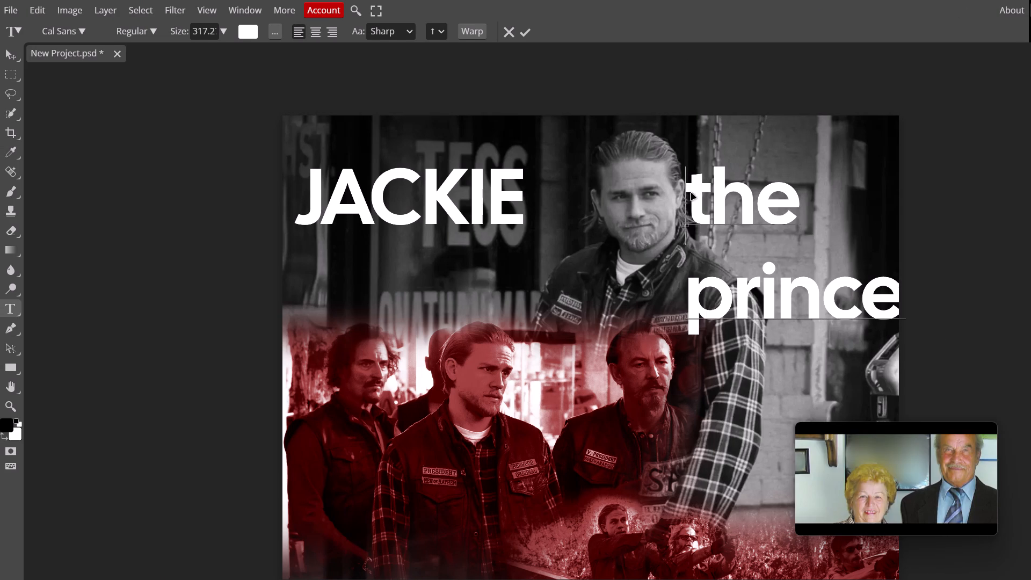
left_click_drag(691, 193, 934, 313)
left_click(714, 46)
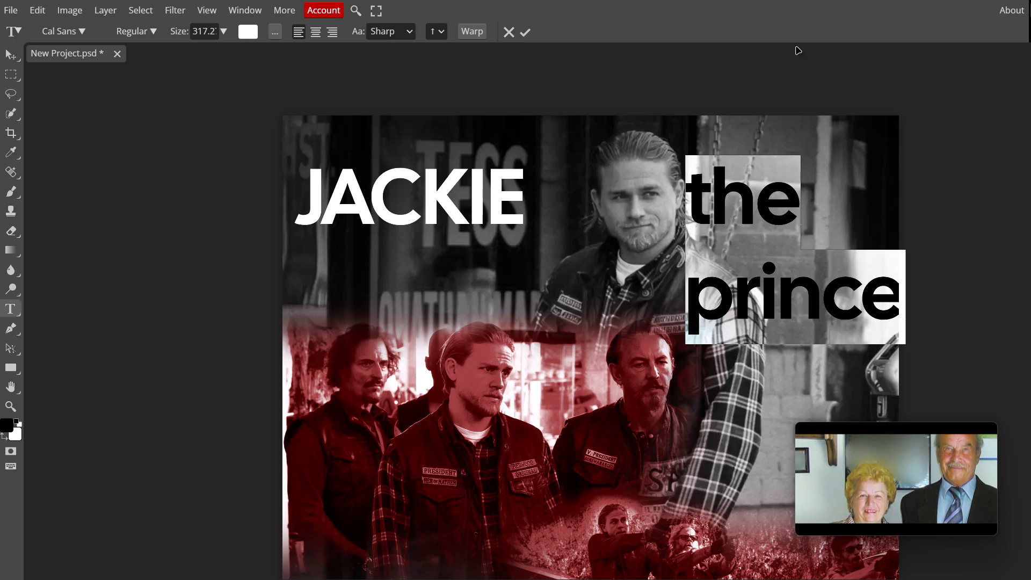
left_click(1030, 91)
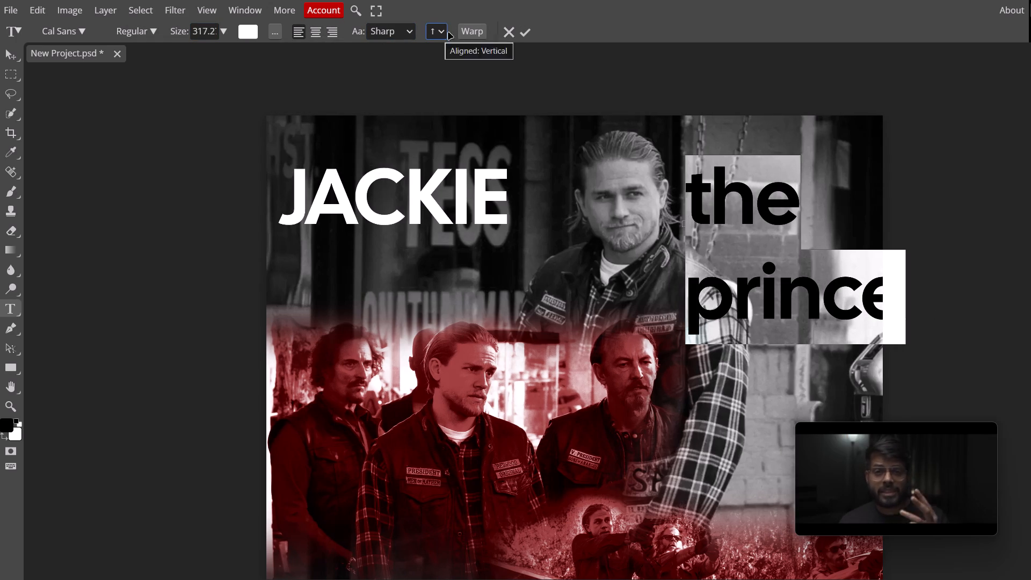
left_click(474, 30)
left_click(282, 108)
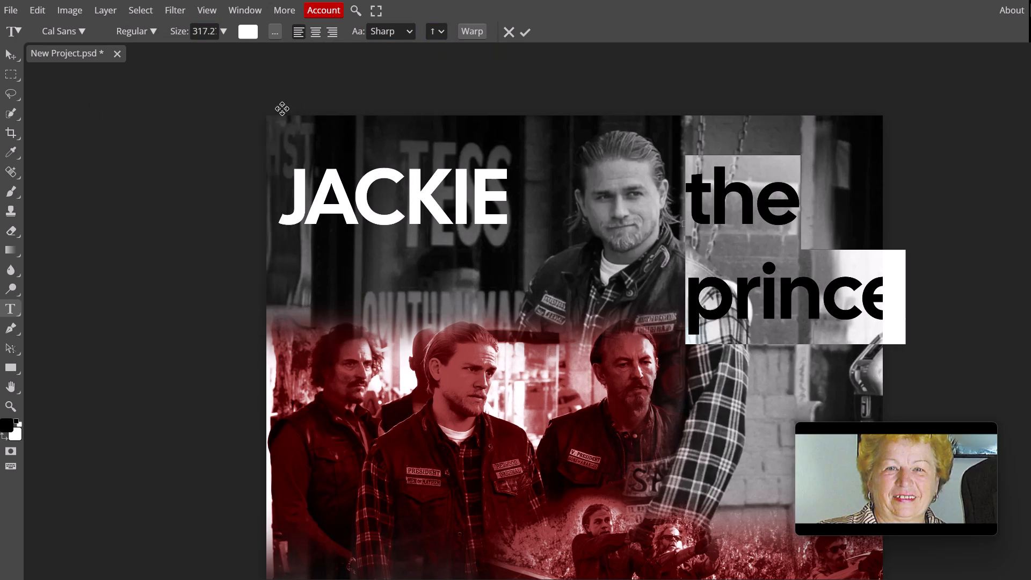
left_click(521, 32)
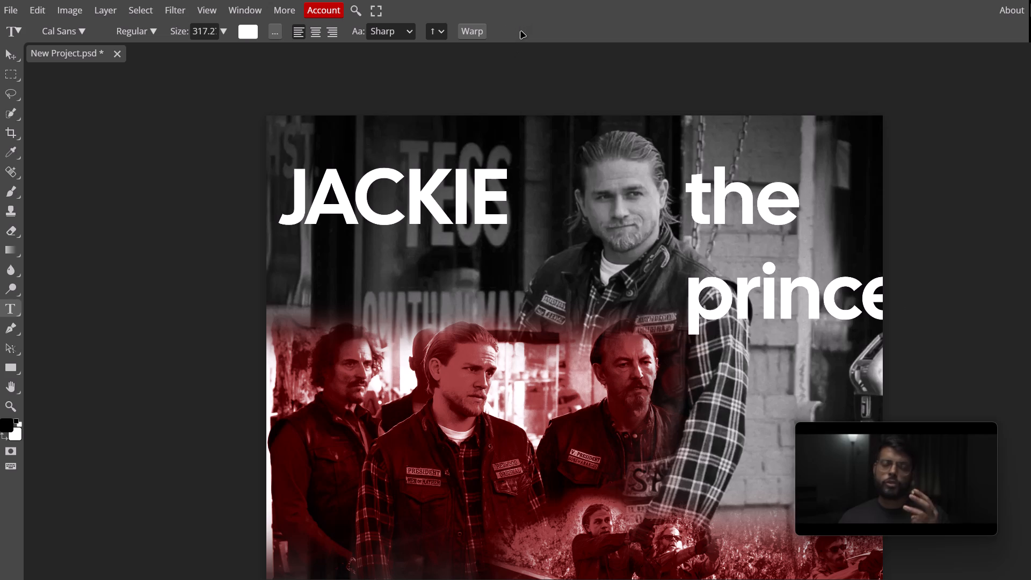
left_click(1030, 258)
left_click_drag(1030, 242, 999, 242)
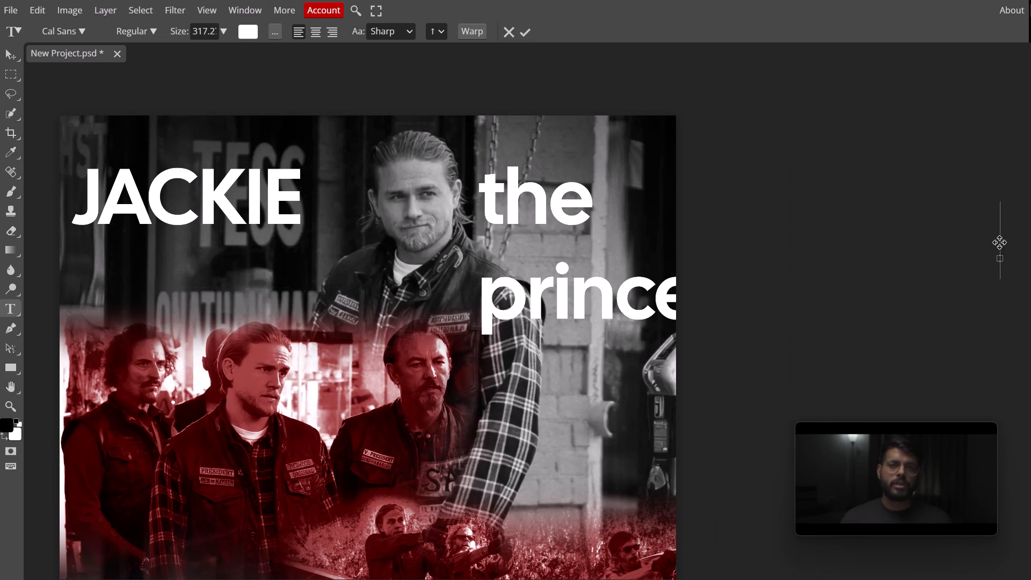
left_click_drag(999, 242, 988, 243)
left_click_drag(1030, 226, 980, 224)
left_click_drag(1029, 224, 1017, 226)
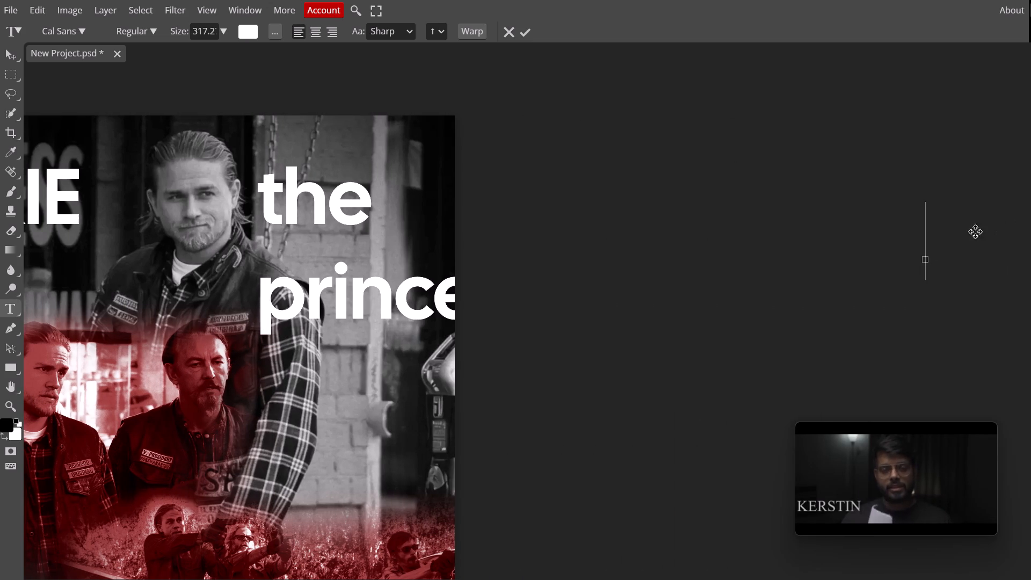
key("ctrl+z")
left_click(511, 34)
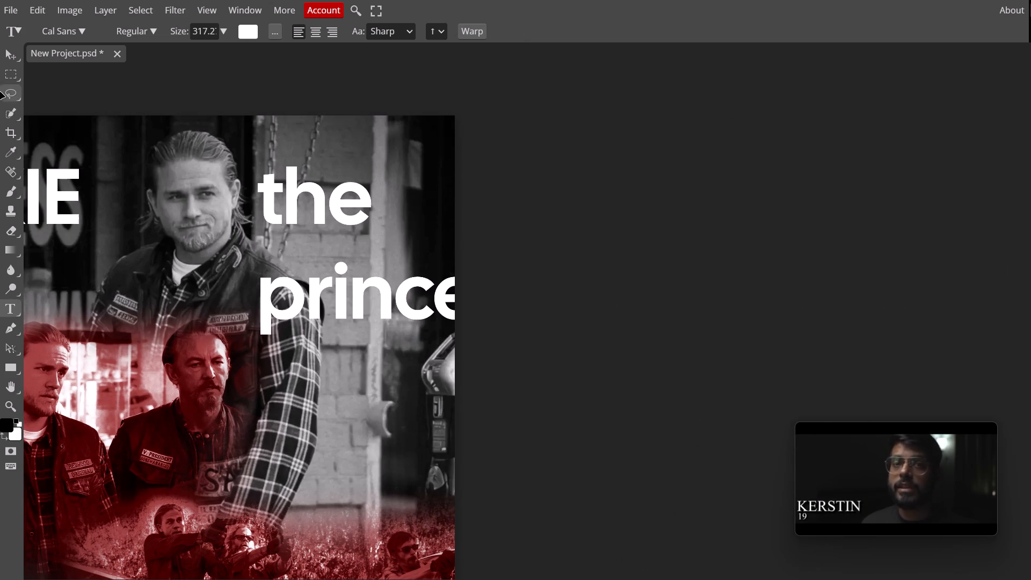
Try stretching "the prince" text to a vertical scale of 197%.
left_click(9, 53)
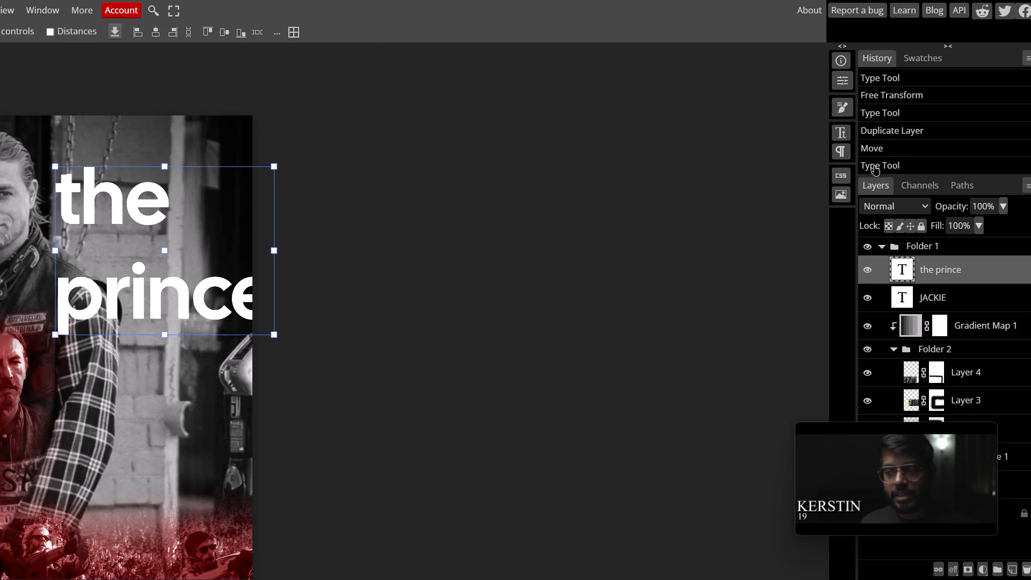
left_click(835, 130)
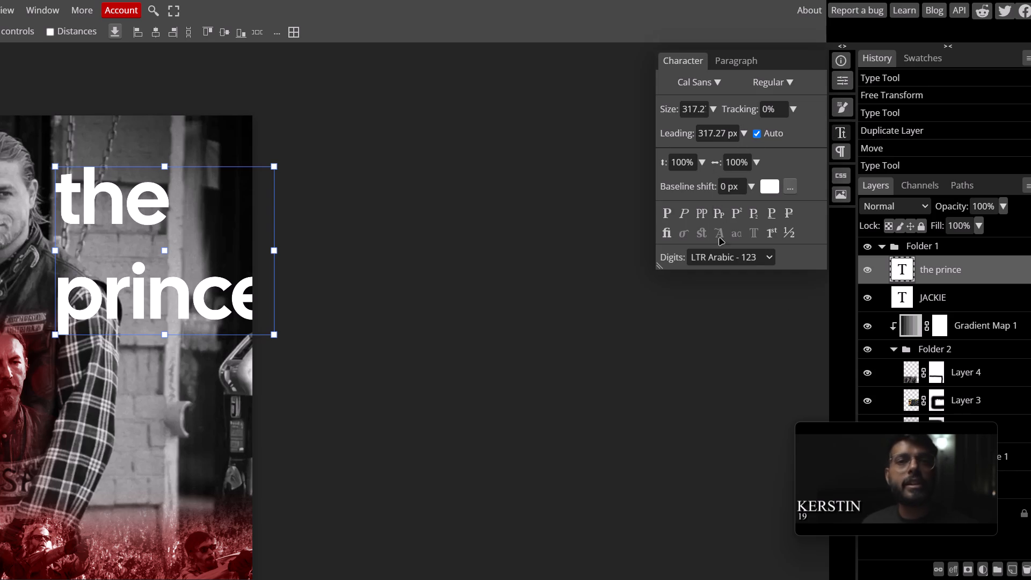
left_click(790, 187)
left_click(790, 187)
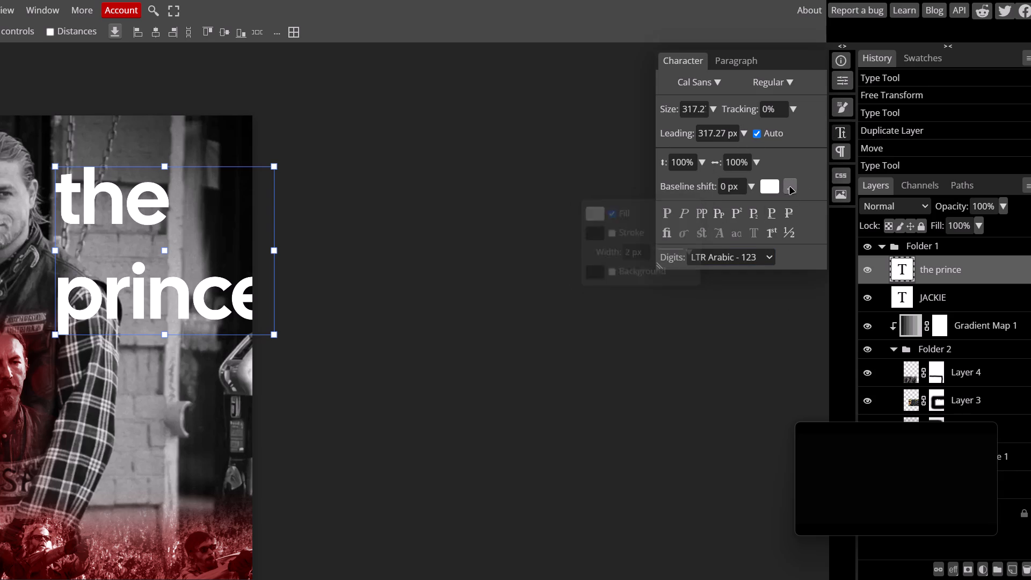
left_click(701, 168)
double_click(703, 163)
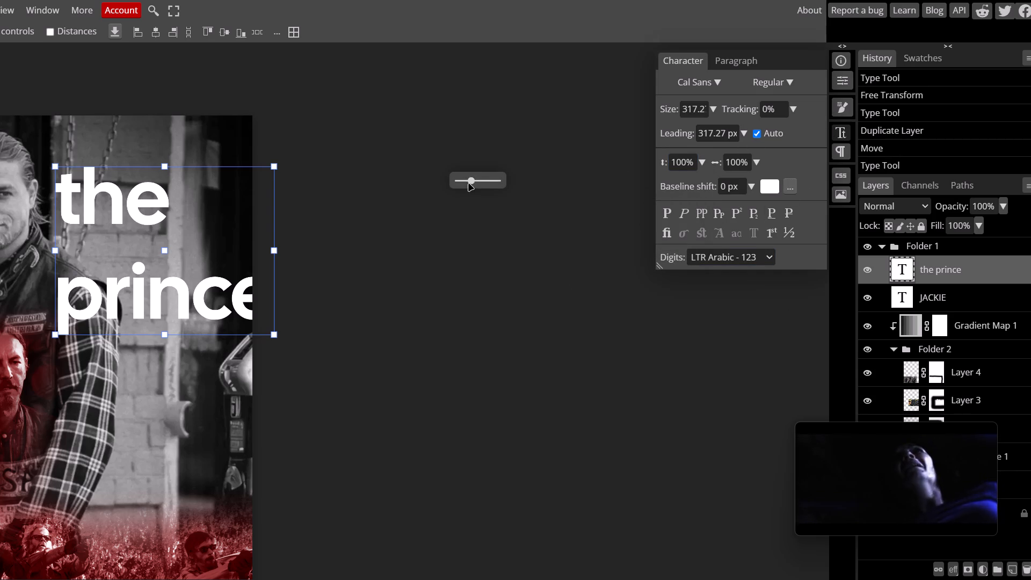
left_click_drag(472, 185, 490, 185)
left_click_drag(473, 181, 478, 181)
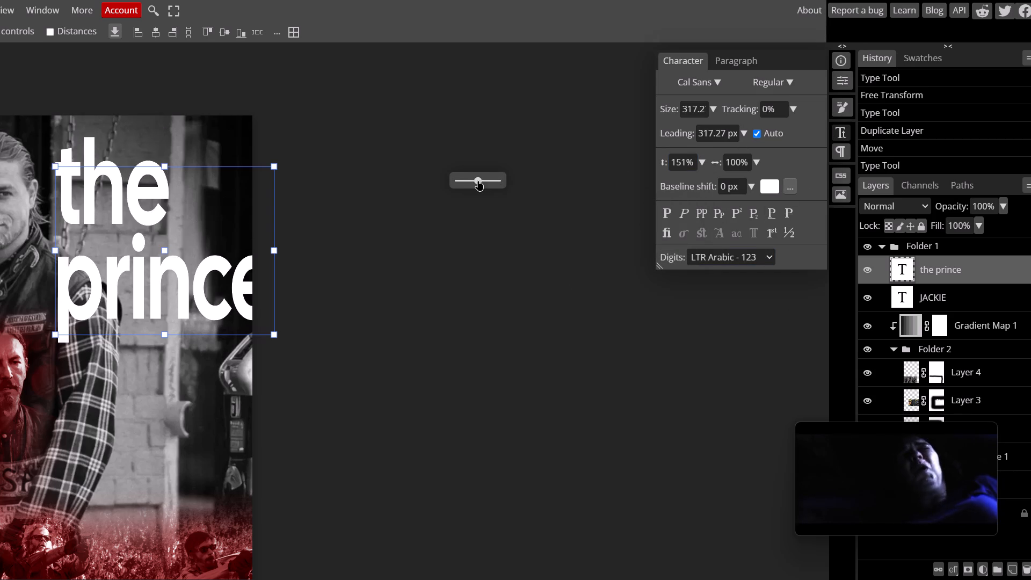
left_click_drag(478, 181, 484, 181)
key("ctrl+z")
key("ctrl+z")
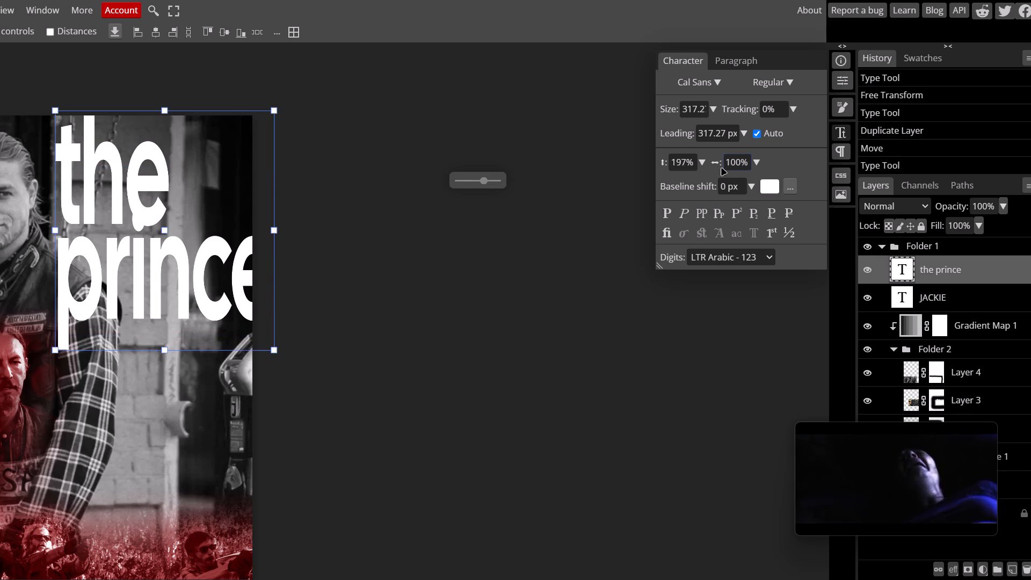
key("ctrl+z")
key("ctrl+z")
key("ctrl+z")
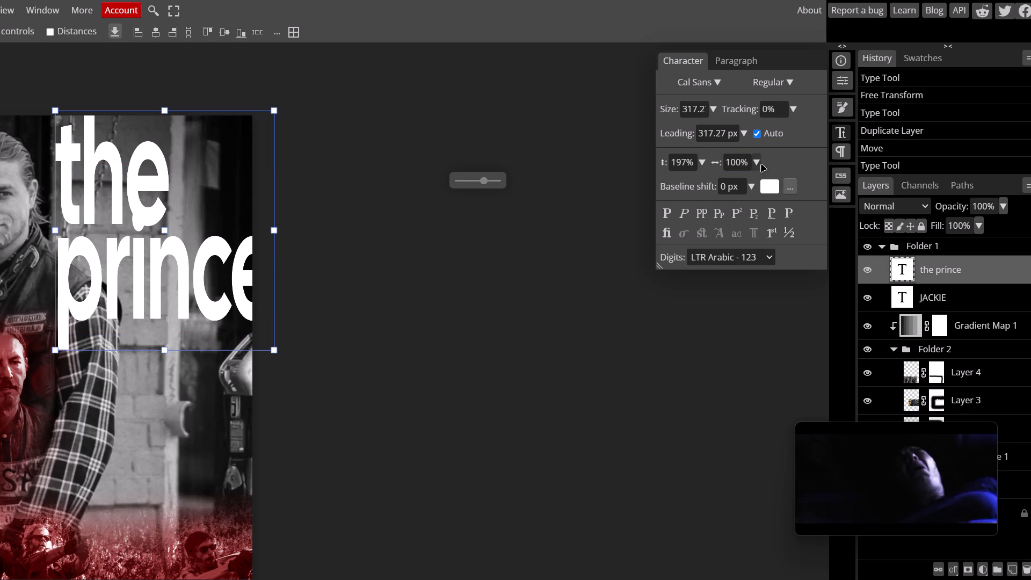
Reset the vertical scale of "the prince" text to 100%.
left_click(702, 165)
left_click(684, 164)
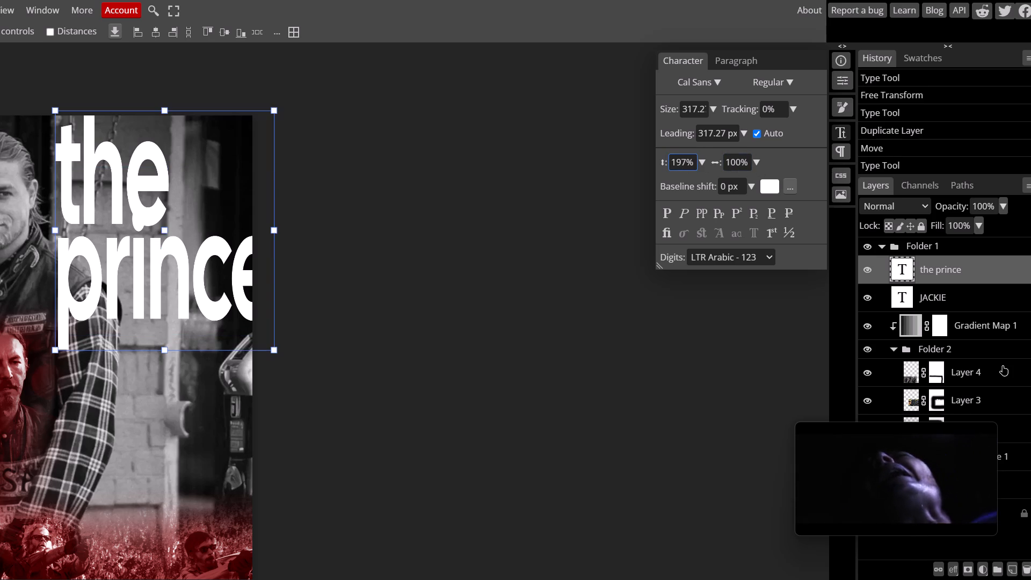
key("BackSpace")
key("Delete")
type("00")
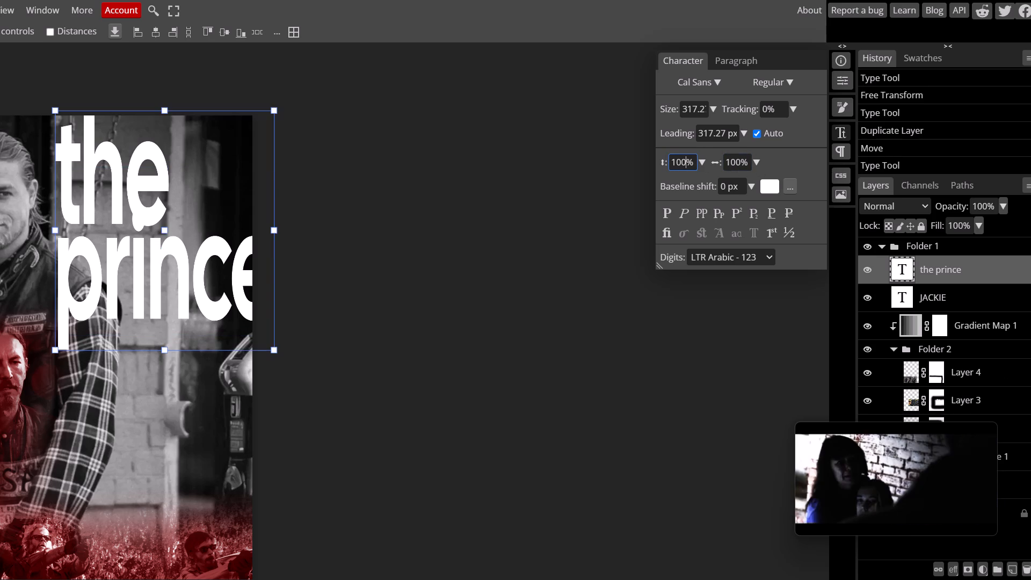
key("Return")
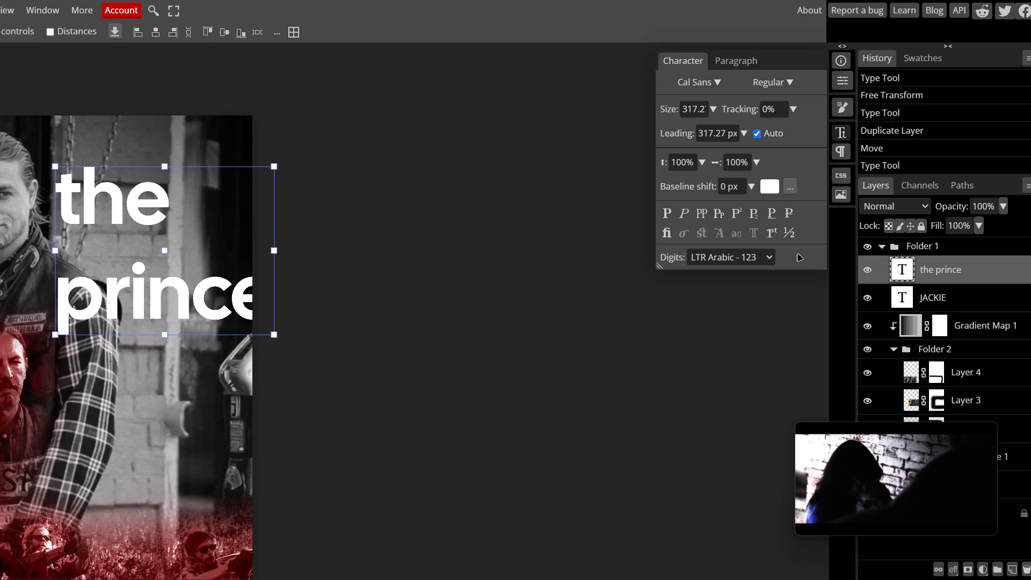
Tighten the gap between the lines of "the prince" by setting paragraph space before and space after to -100 px.
left_click(764, 82)
left_click(764, 82)
left_click(739, 62)
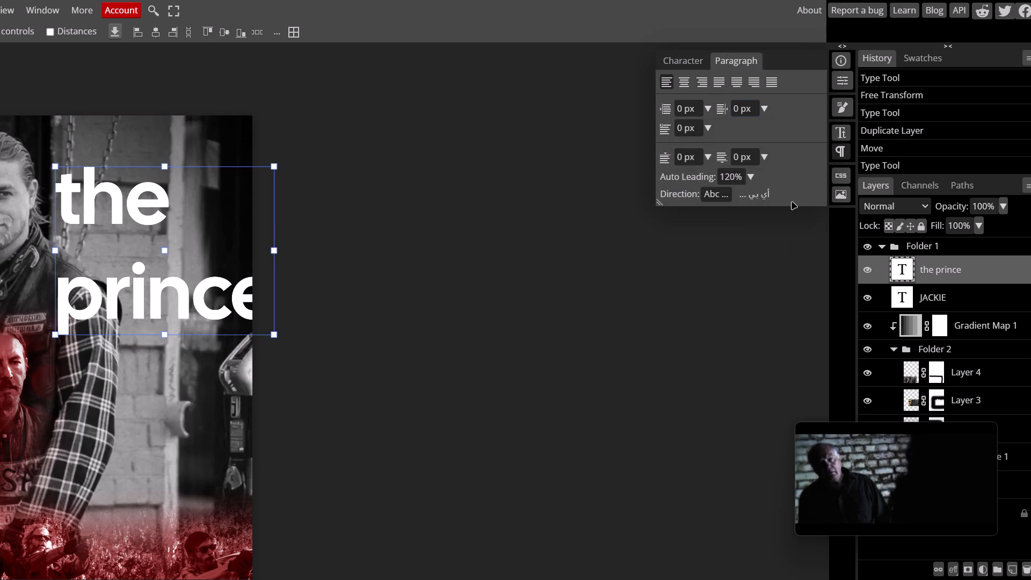
left_click(750, 183)
left_click(750, 183)
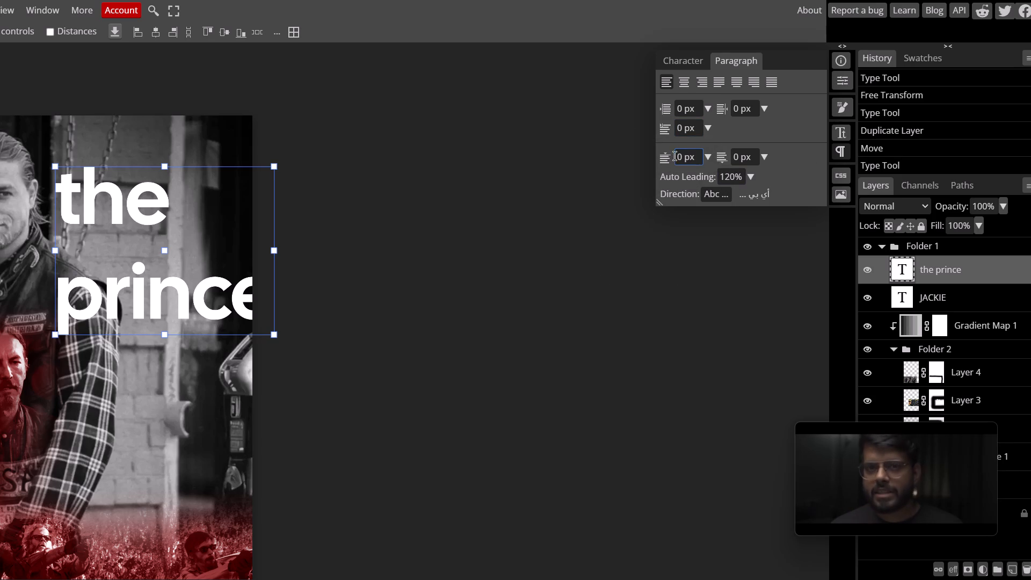
left_click_drag(665, 160, 585, 170)
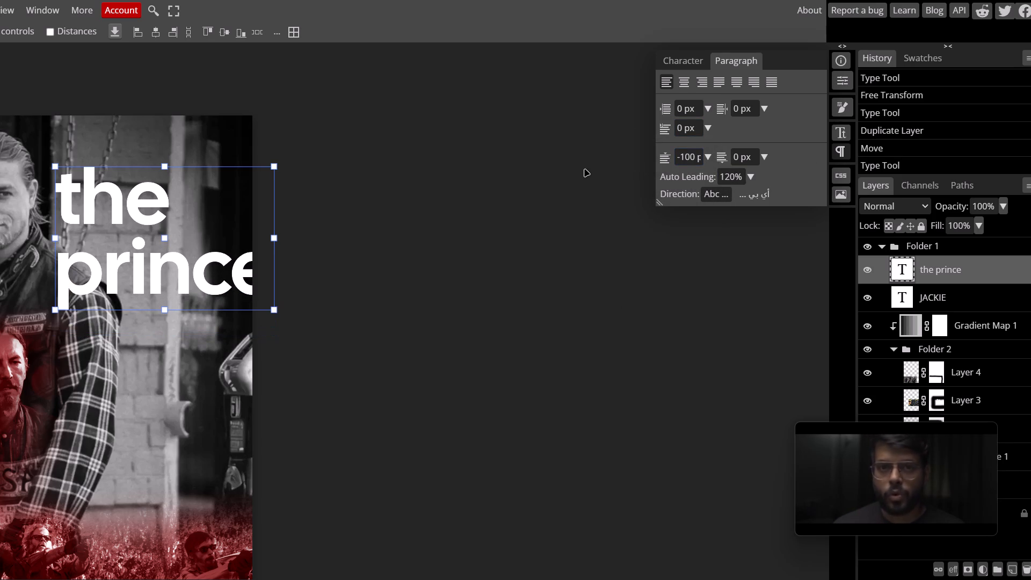
left_click_drag(585, 170, 531, 169)
left_click_drag(722, 161, 717, 161)
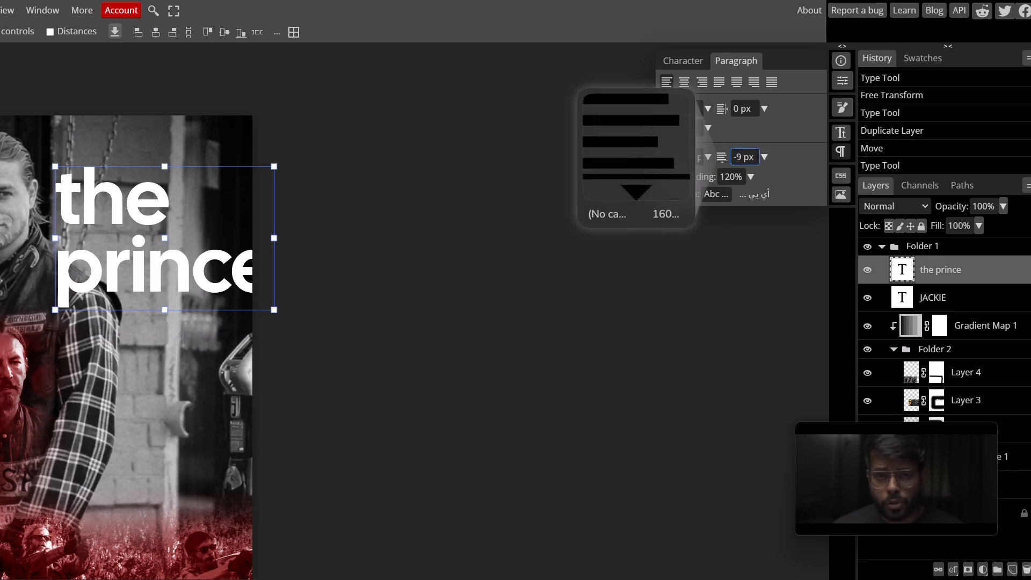
left_click_drag(717, 161, 703, 161)
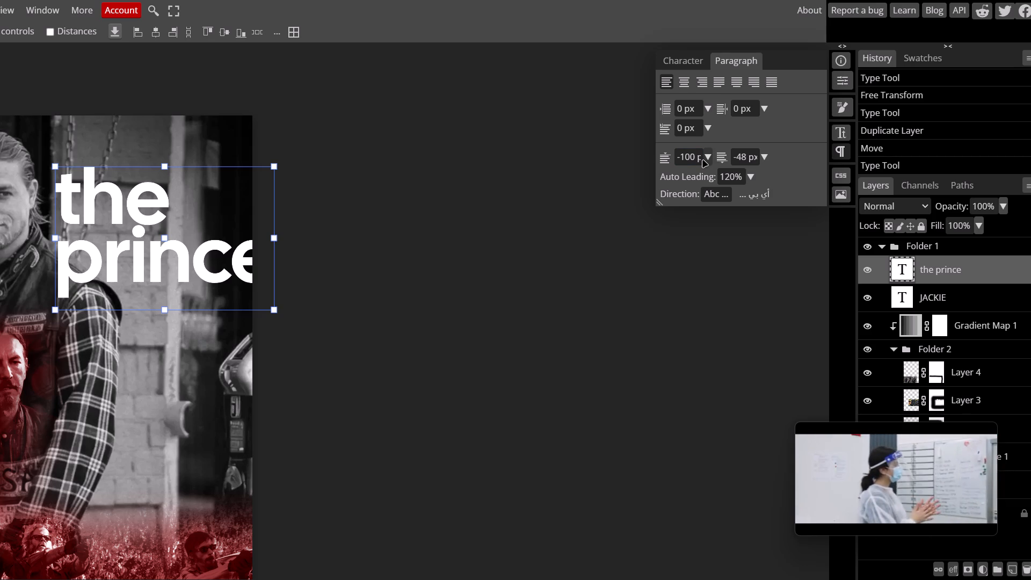
left_click_drag(703, 161, 678, 160)
Indent the word "the" with eight spaces so it sits over the end of "prince".
left_click(892, 261)
double_click(904, 271)
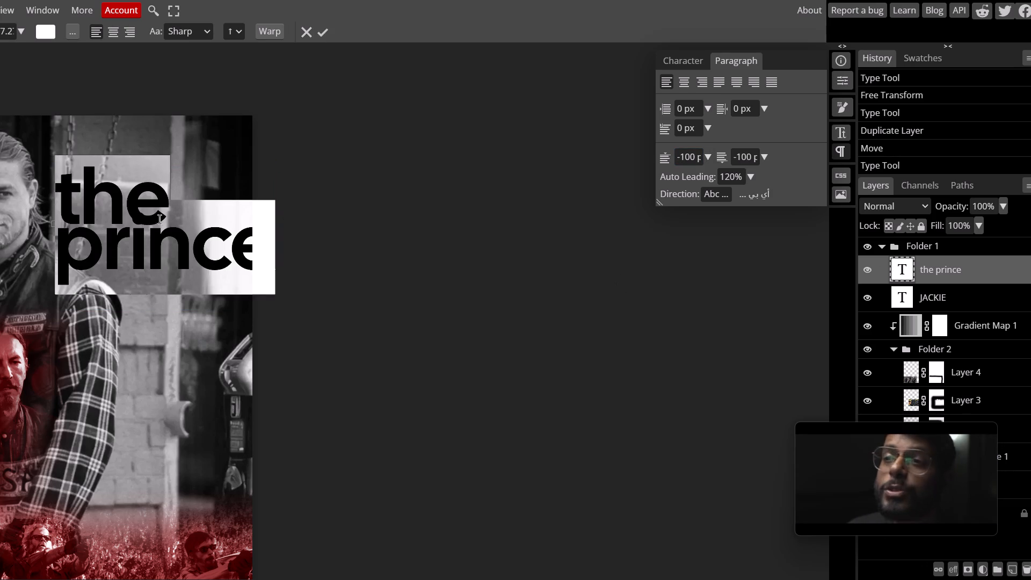
left_click(64, 212)
key("space")
key("space")
key("space")
key("space")
key("space")
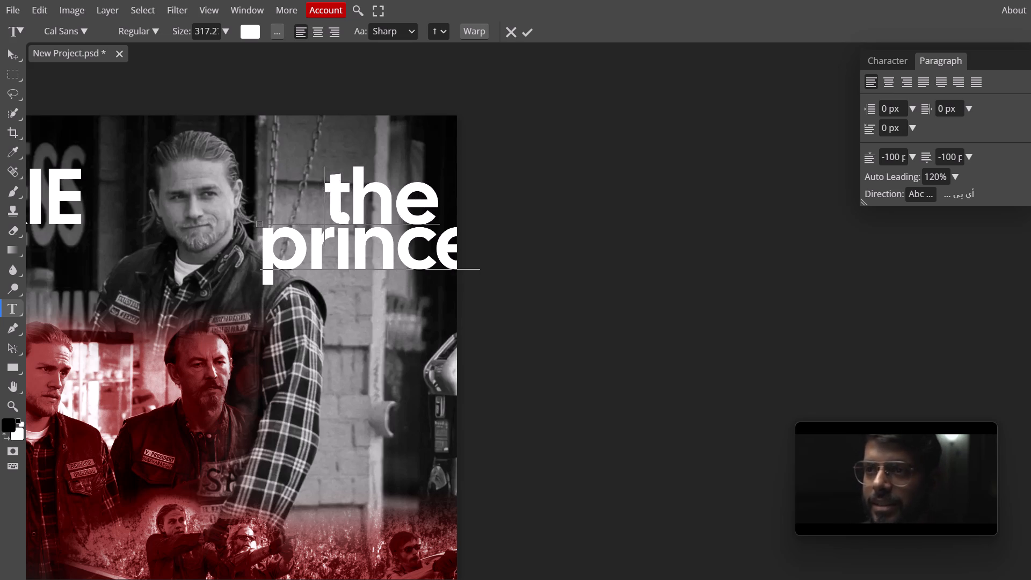
key("space")
key("space")
key("space")
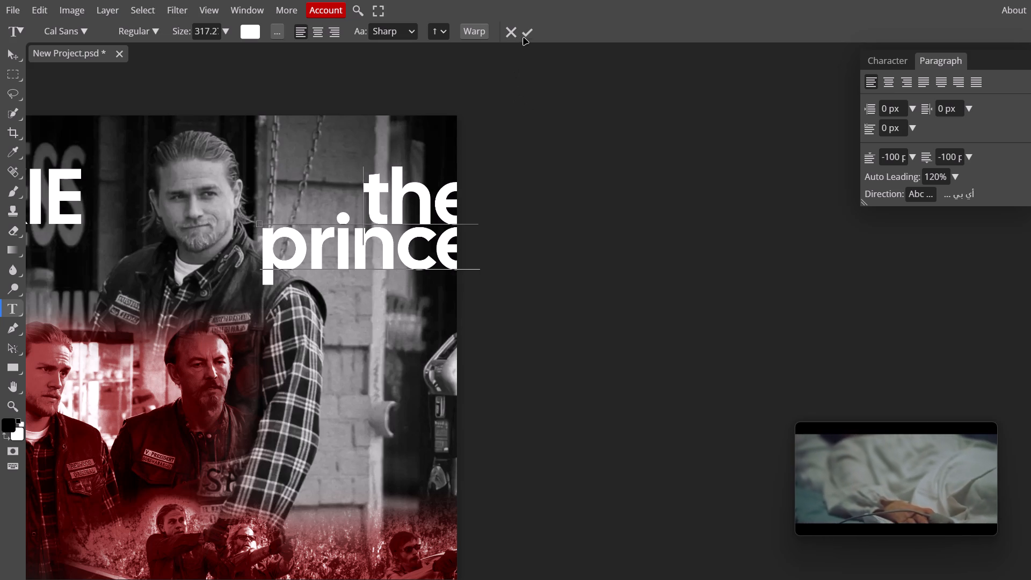
left_click(524, 38)
Move "the prince" text into the poster's upper-right corner, just inside the right edge, and deselect it.
left_click_drag(211, 212, 187, 180)
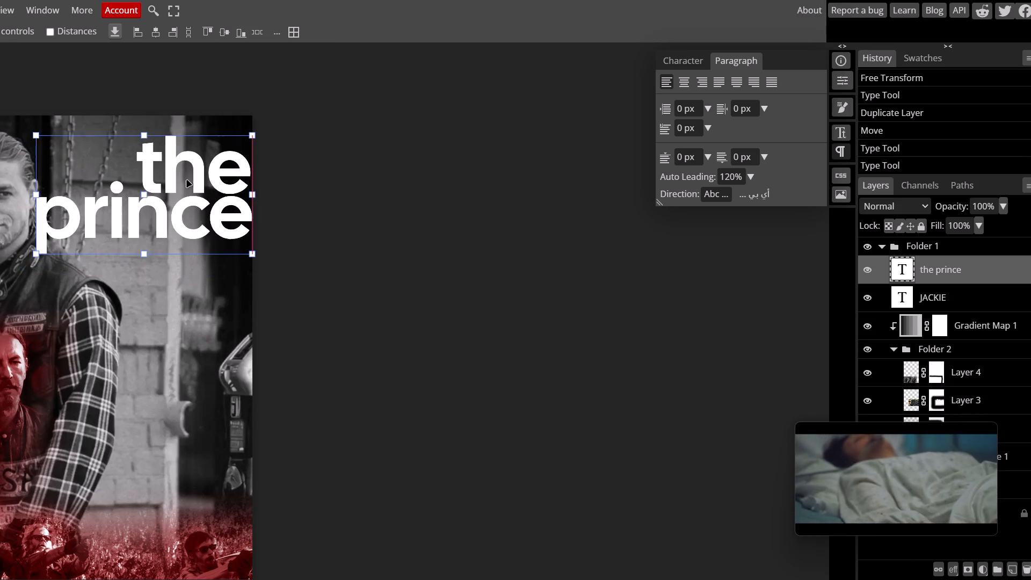
left_click_drag(187, 180, 184, 180)
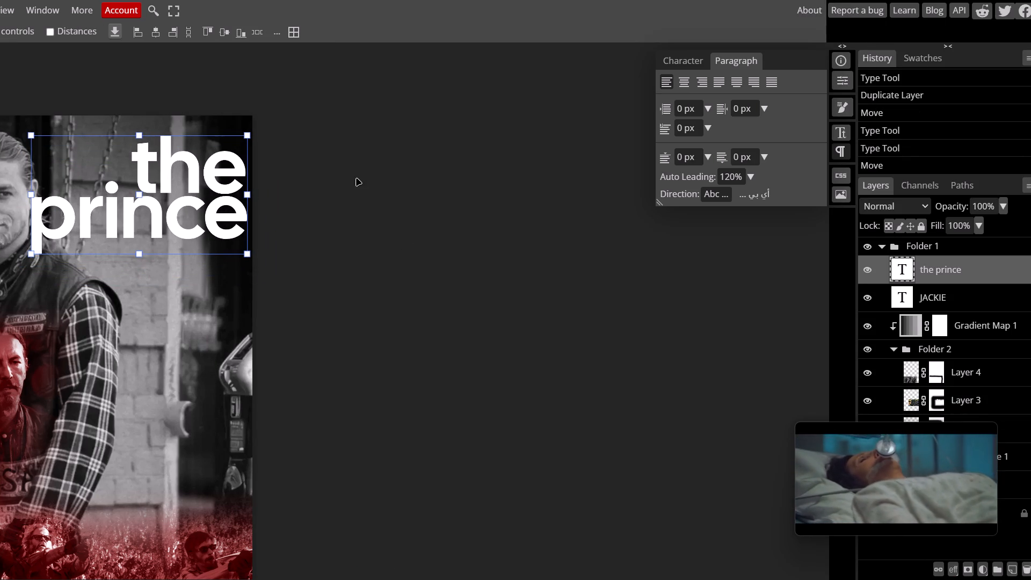
left_click(217, 82)
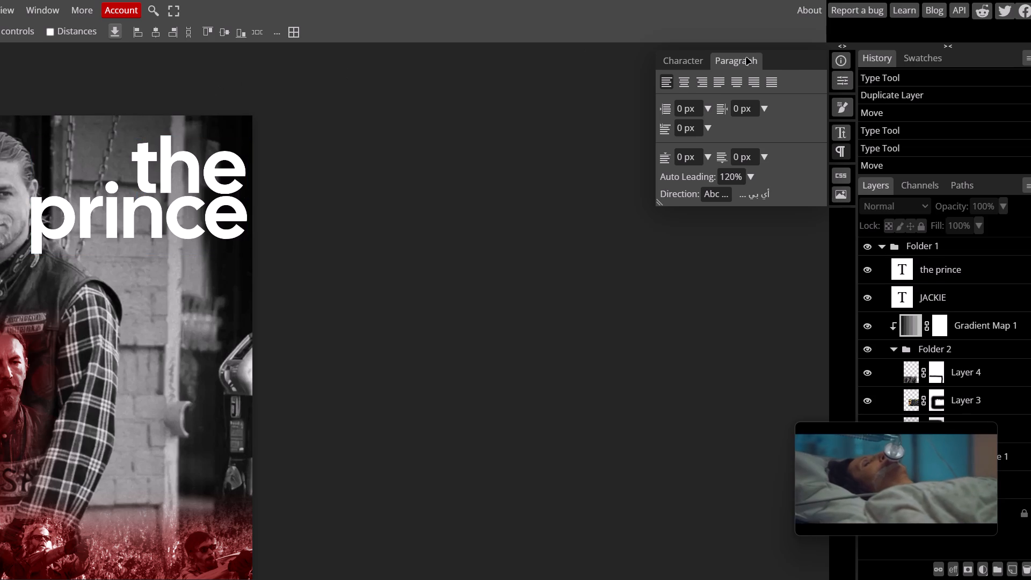
Turn on the transform controls and scale "the prince" text down to about 61% around its centre.
left_click(843, 132)
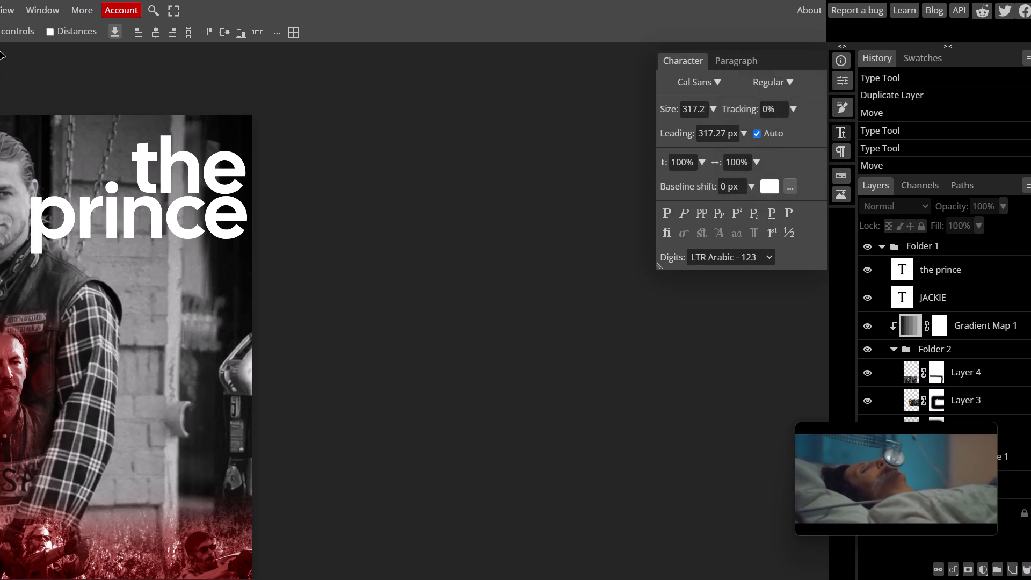
left_click(19, 33)
left_click(153, 107)
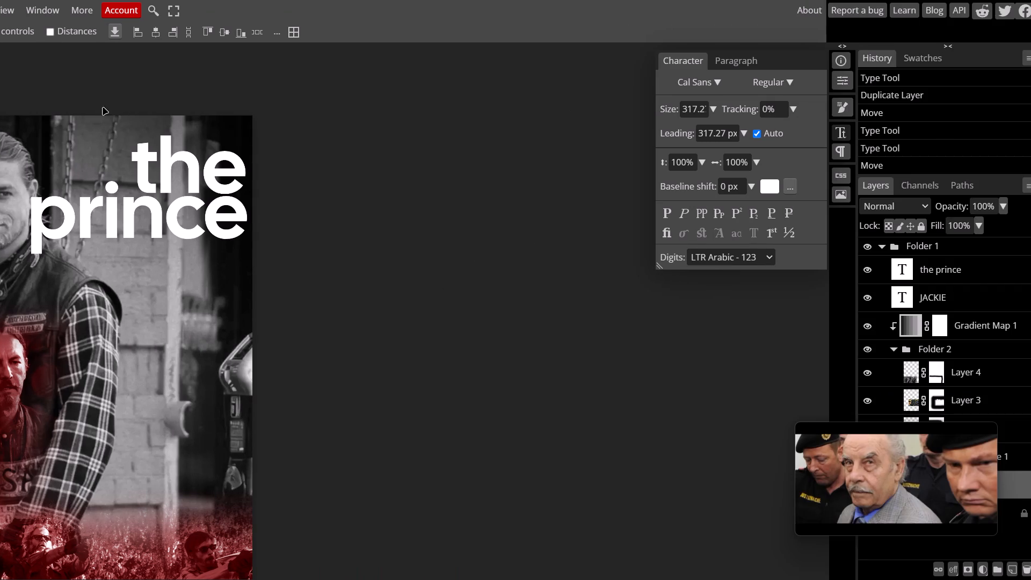
left_click(23, 33)
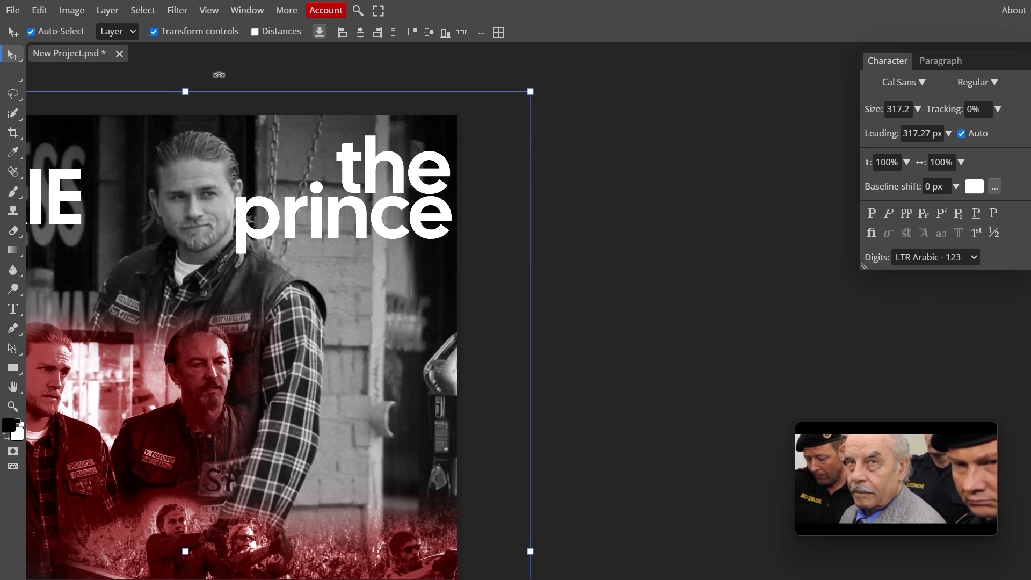
middle_click_drag(219, 74, 483, 61)
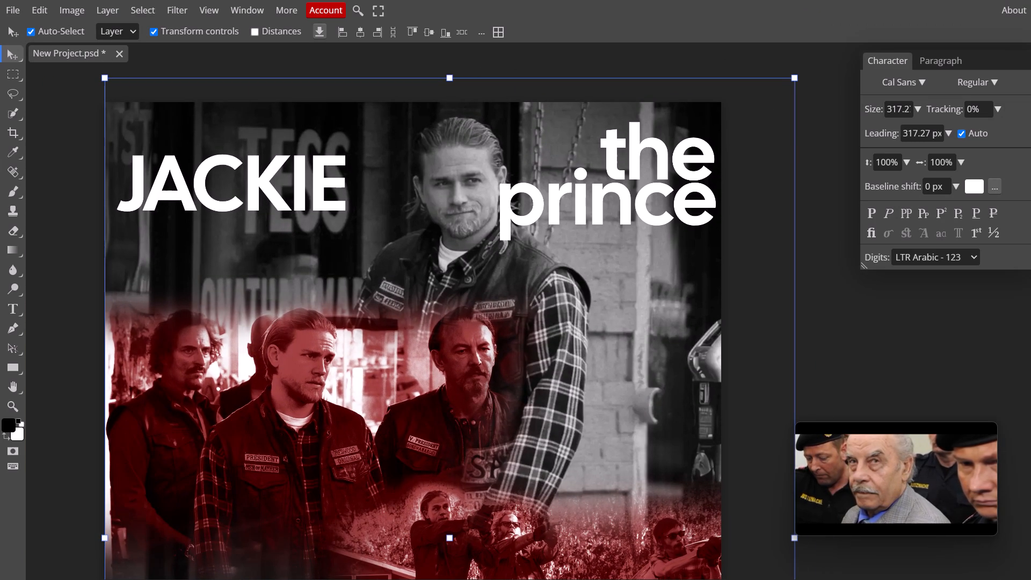
left_click(619, 150)
left_click_drag(515, 122, 501, 135)
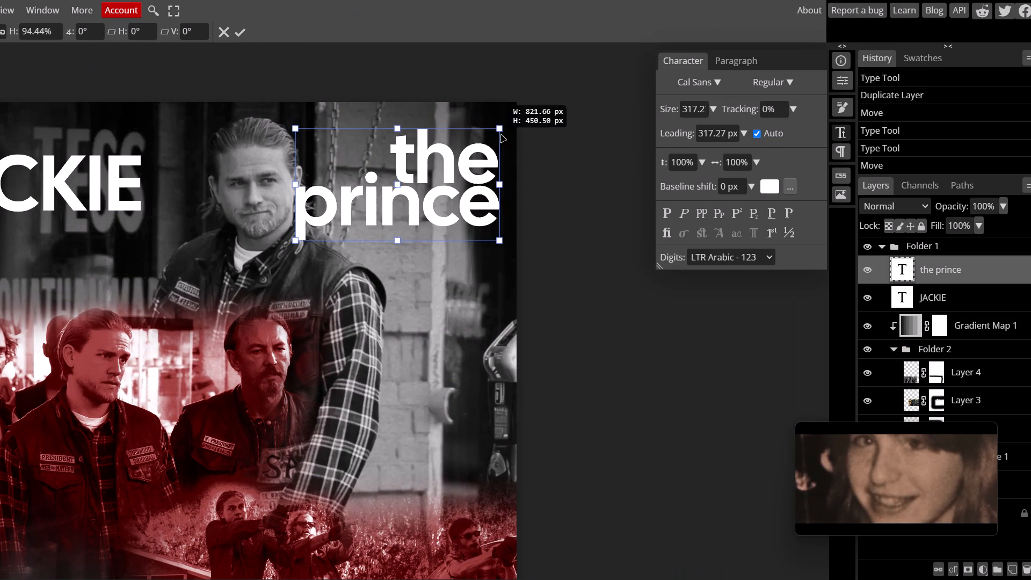
left_click_drag(501, 135, 492, 153)
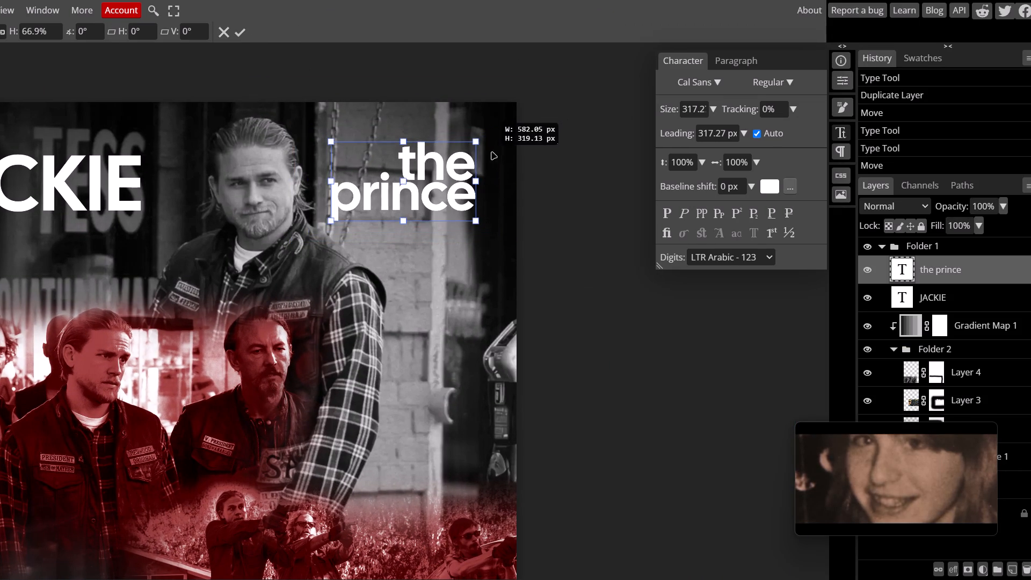
left_click_drag(492, 153, 487, 155)
Show the rulers and add two horizontal guides, one along the top and one along the baseline of "JACKIE".
key("ctrl+r")
left_click_drag(247, 70, 225, 156)
left_click_drag(289, 72, 275, 210)
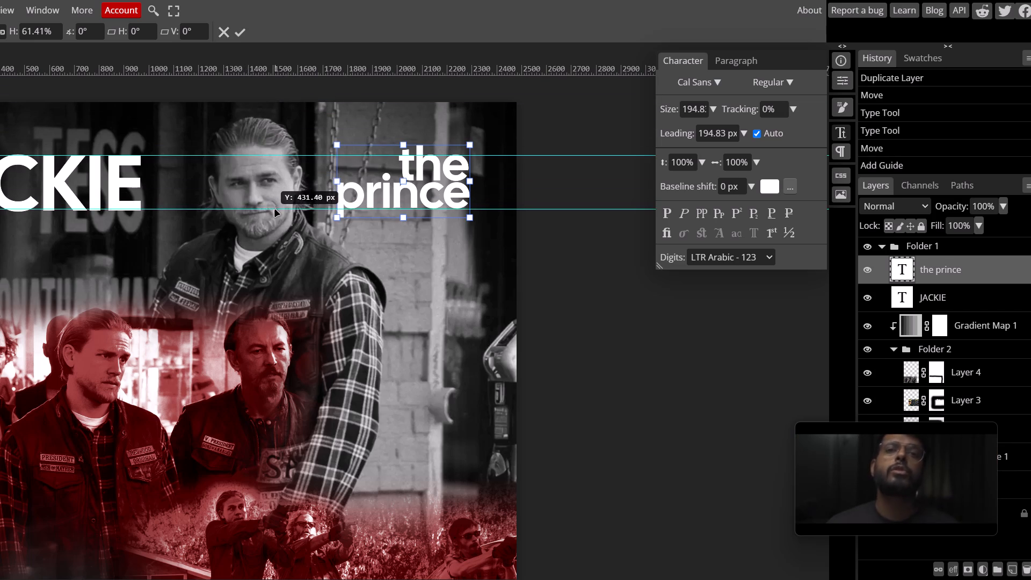
left_click_drag(275, 210, 279, 211)
Scale "the prince" text to 166.7 px so its two lines fit between the guides, with "prince" resting on the lower guide.
left_click_drag(472, 146, 461, 157, "alt")
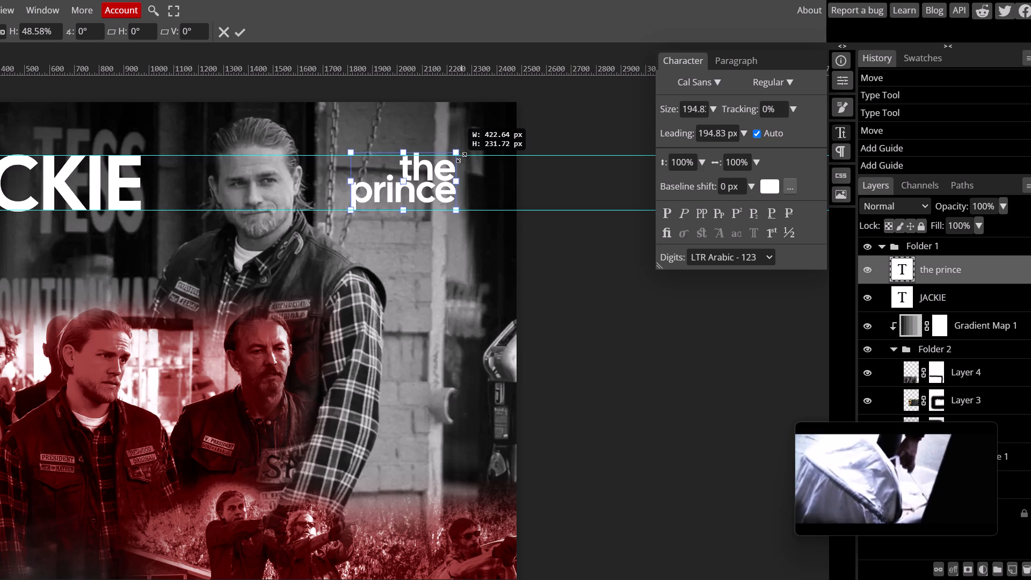
left_click_drag(461, 157, 461, 160, "alt")
left_click(425, 172)
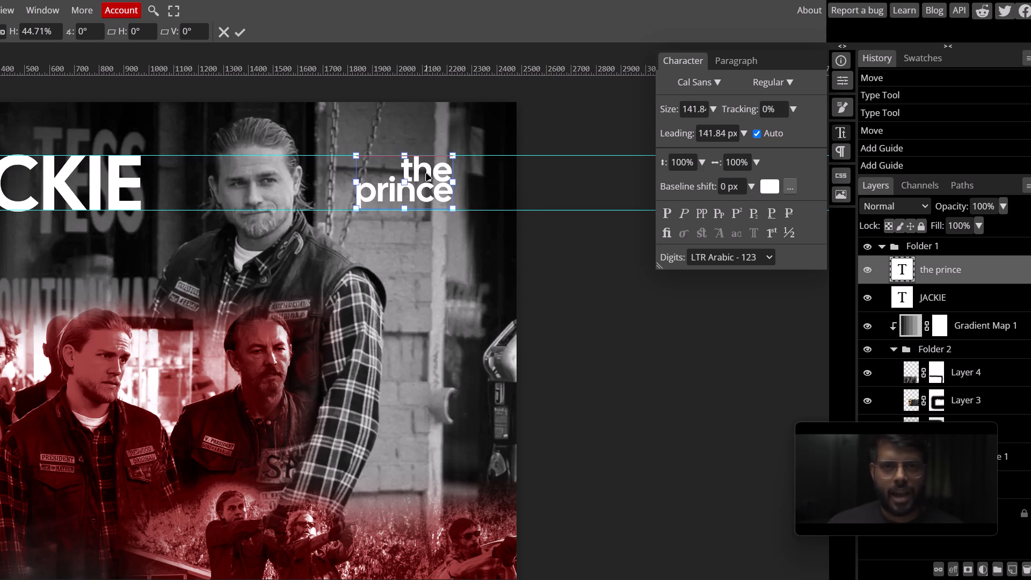
left_click_drag(454, 153, 459, 151)
left_click(482, 234)
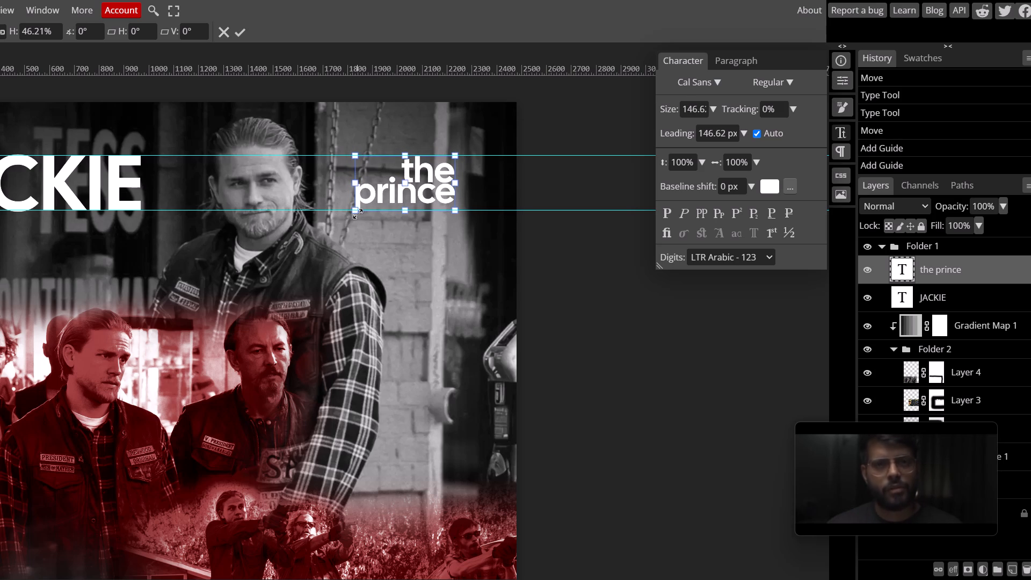
left_click_drag(355, 214, 344, 220)
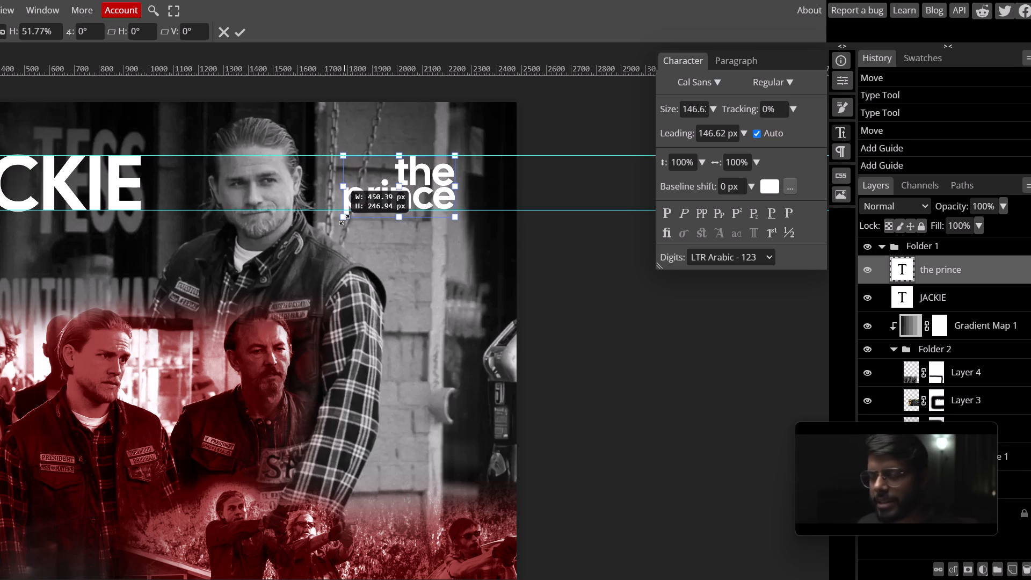
left_click_drag(344, 220, 343, 221)
left_click(239, 35)
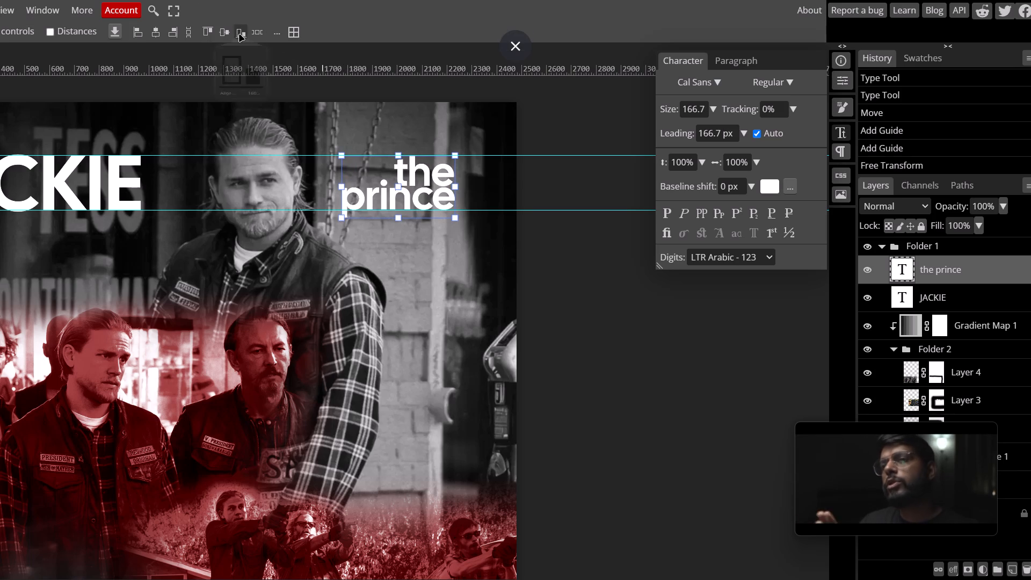
Remove both horizontal guides from the poster and deselect everything.
left_click(841, 132)
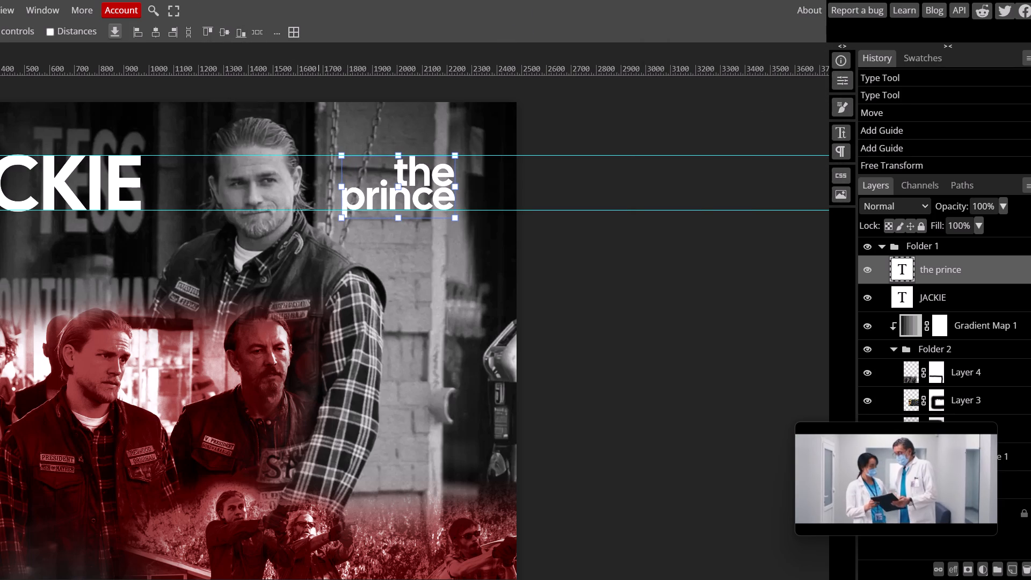
left_click_drag(318, 154, 336, 7)
left_click_drag(300, 213, 337, 34)
left_click(558, 191)
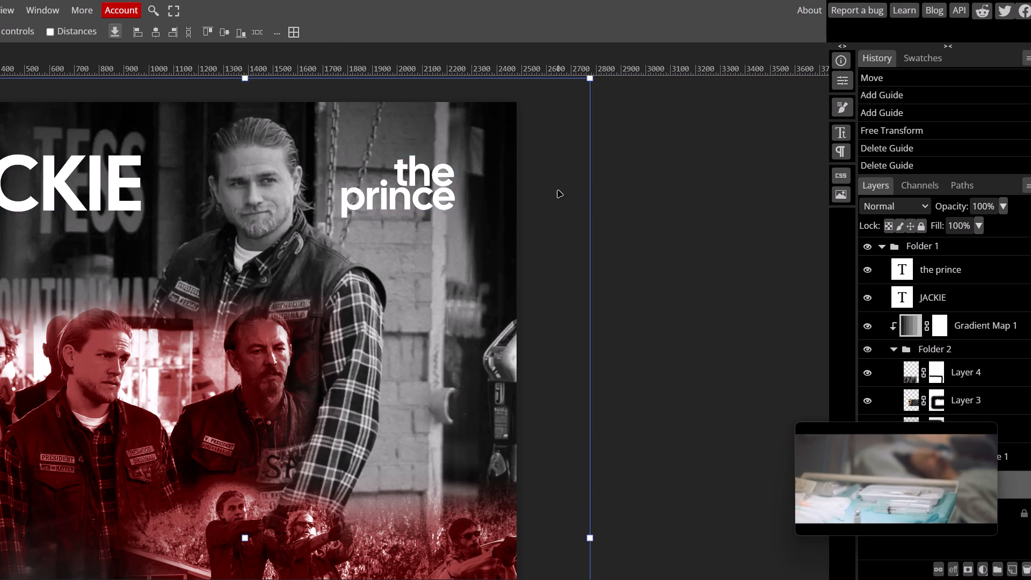
left_click(642, 200)
Examine the whole poster, checking the title text and blended photos from top to bottom.
scroll(404, 249, "down", 2, "ctrl")
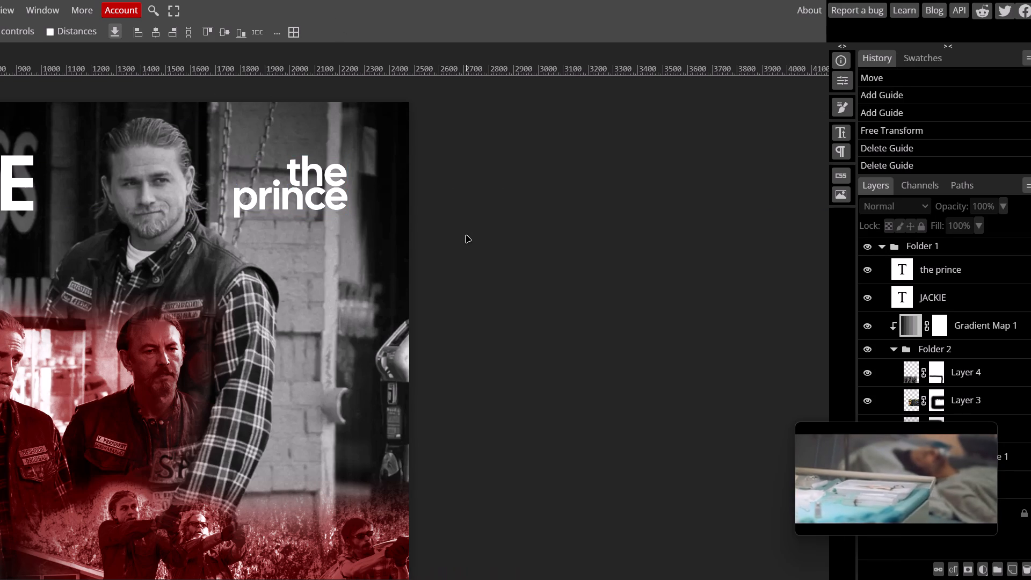
scroll(466, 236, "down", 2, "ctrl")
scroll(466, 236, "up", 9, "ctrl")
scroll(466, 236, "down", 5, "alt")
scroll(547, 283, "down", 4)
scroll(547, 283, "up", 3)
scroll(547, 283, "down", 4, "alt")
scroll(602, 270, "down", 2)
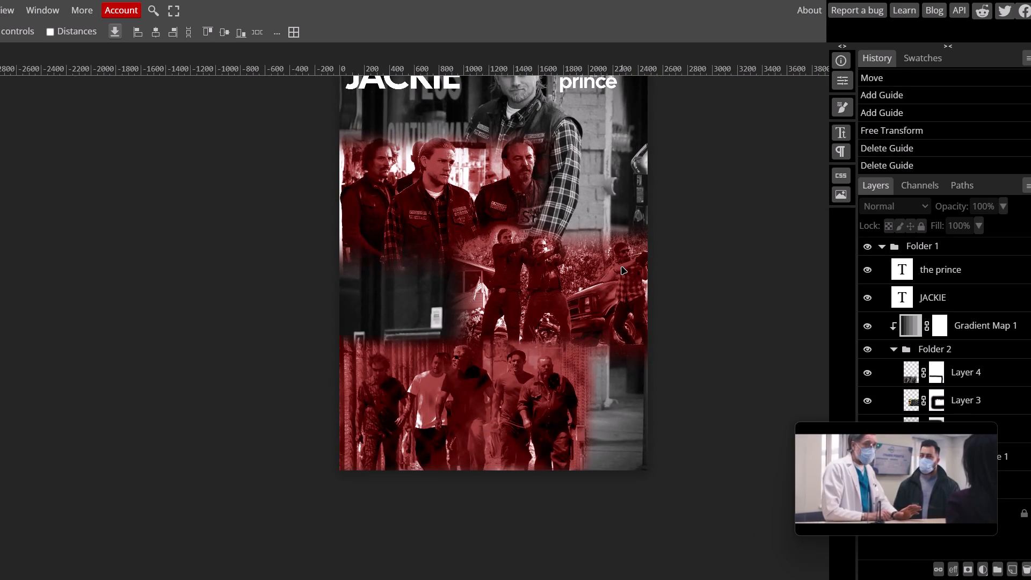
scroll(622, 267, "up", 1)
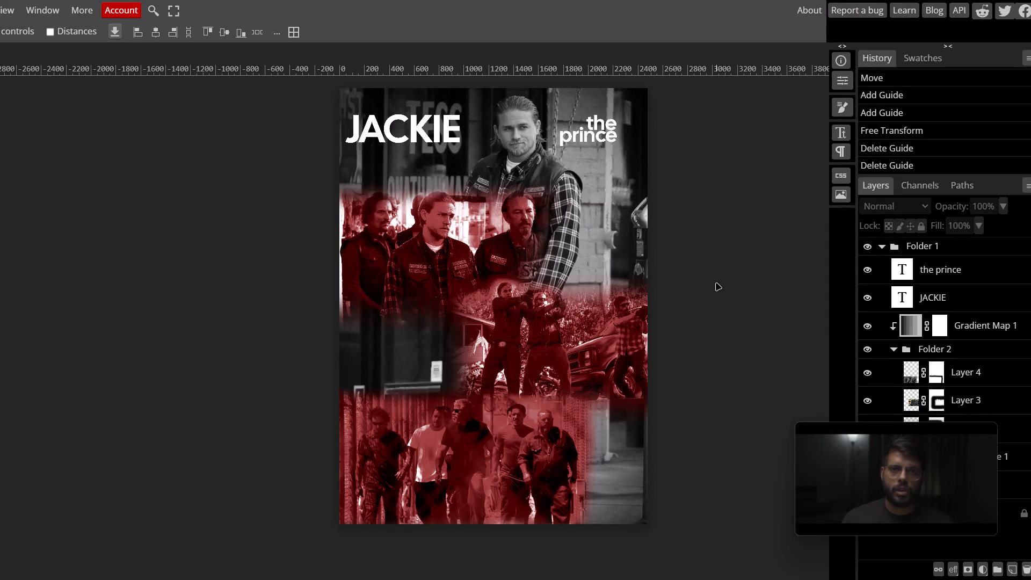
Turn off the transform controls.
left_click(0, 31)
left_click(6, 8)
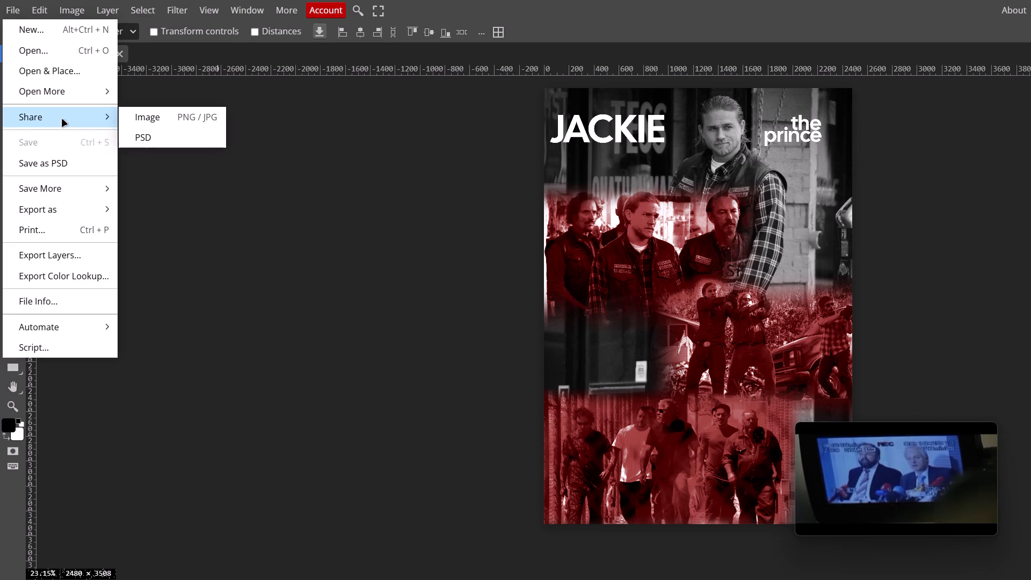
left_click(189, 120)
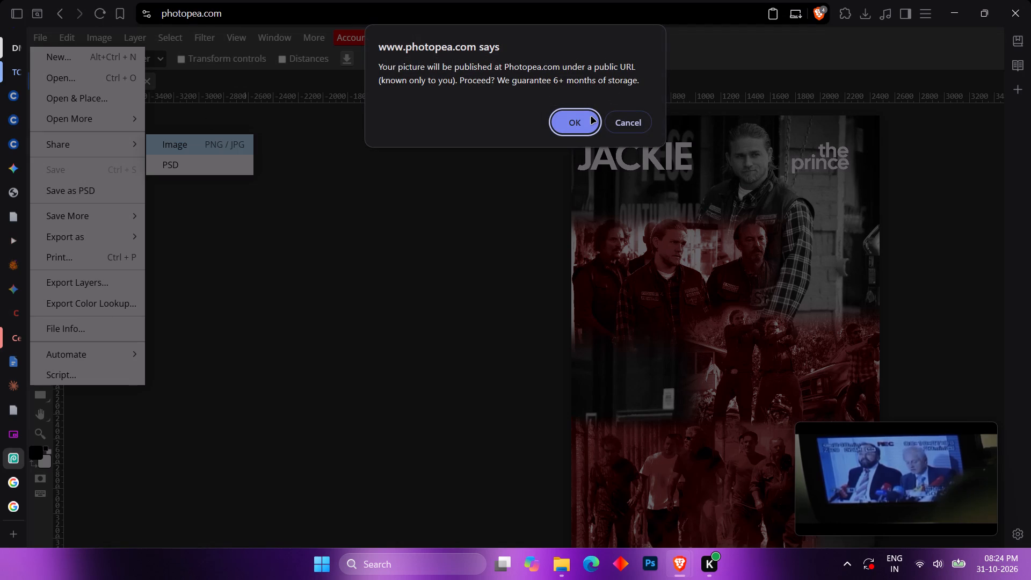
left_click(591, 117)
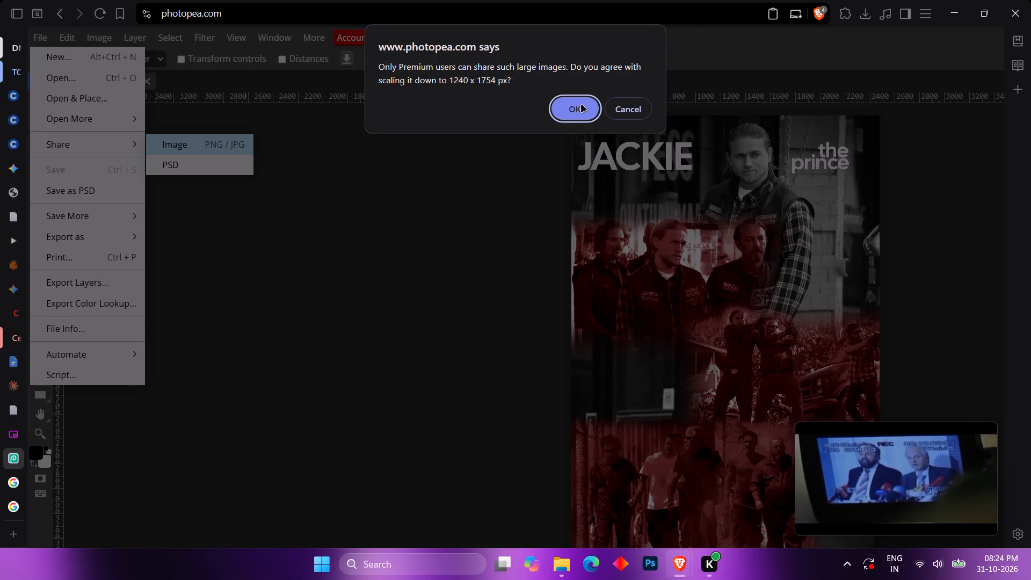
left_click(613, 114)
Export the poster at 2480 × 3508 px as a JPG with quality set to 100%.
left_click(38, 35)
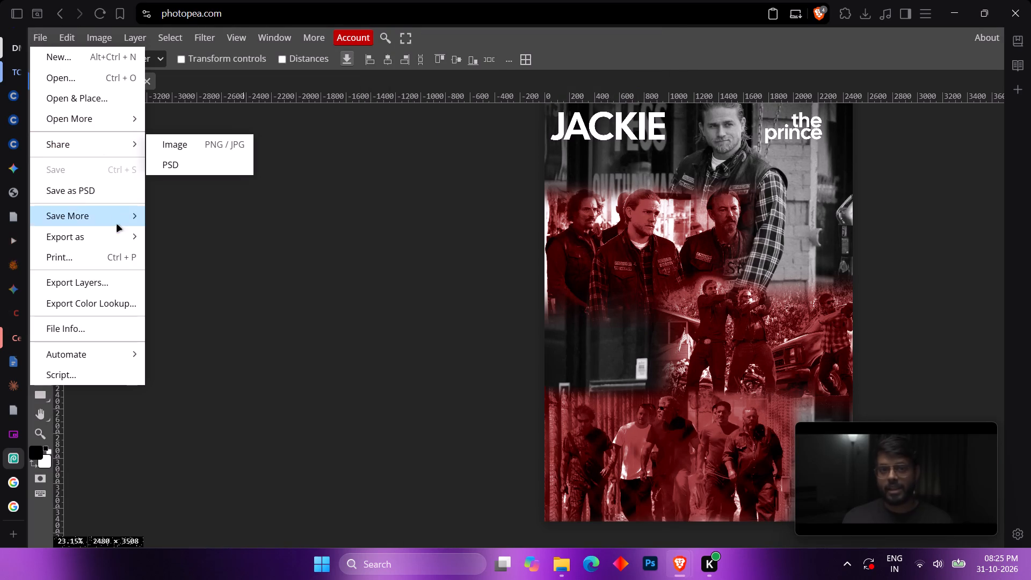
left_click(221, 240)
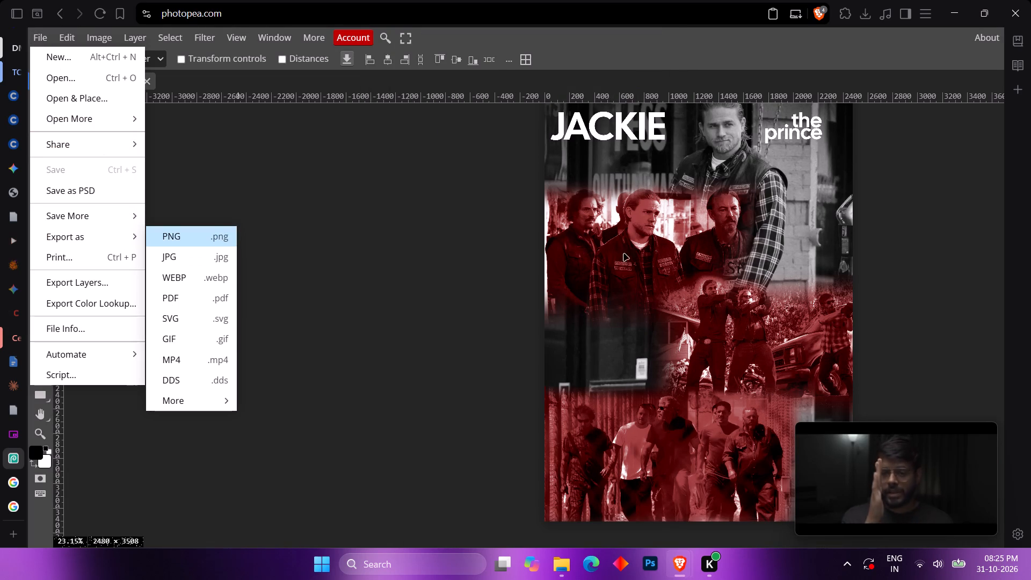
left_click(205, 238)
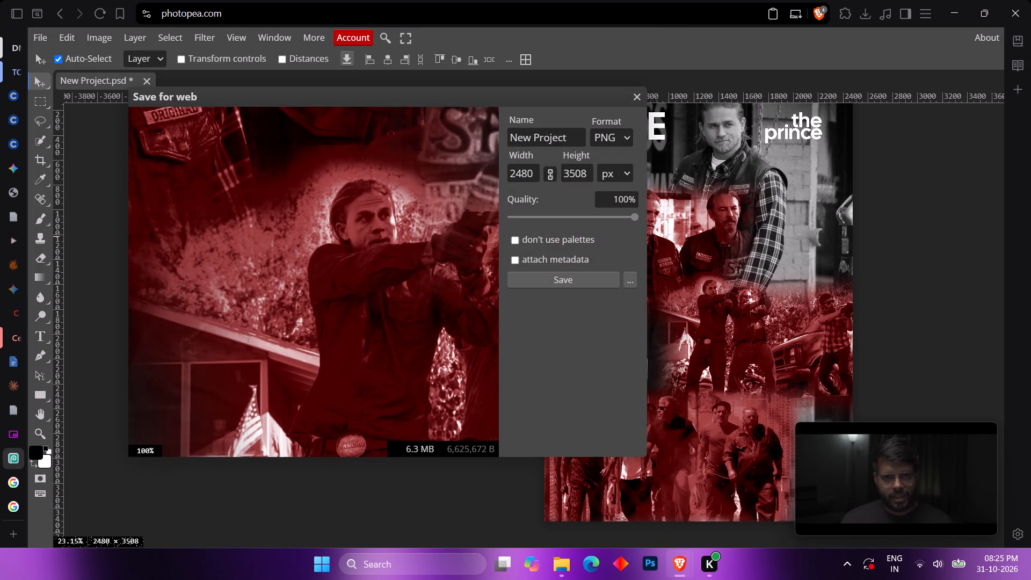
scroll(333, 243, "up", 4)
scroll(333, 243, "down", 15)
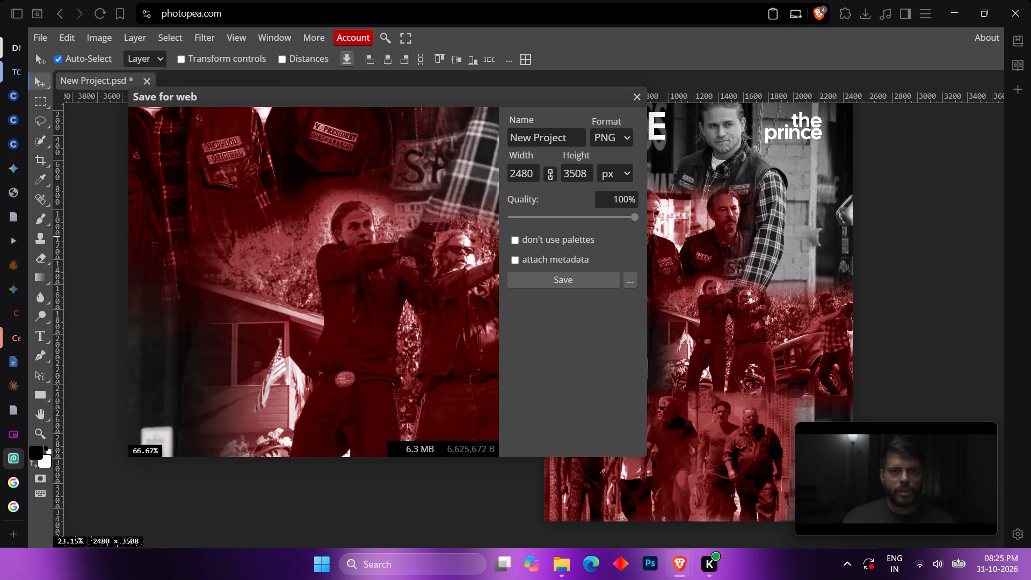
scroll(329, 236, "down", 20)
scroll(329, 236, "down", 5)
scroll(328, 233, "up", 2)
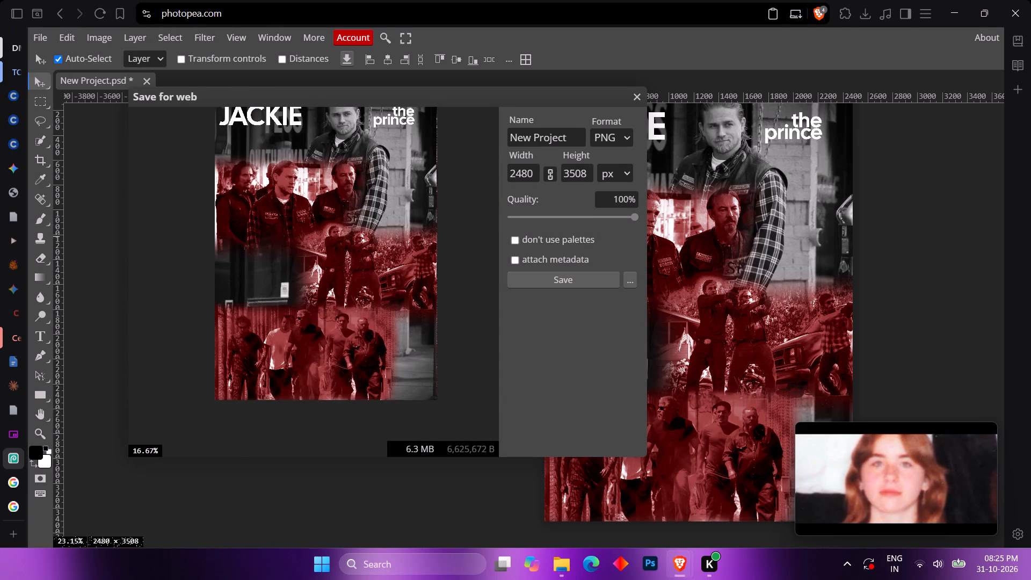
scroll(328, 233, "up", 1)
left_click(602, 141)
left_click(611, 180)
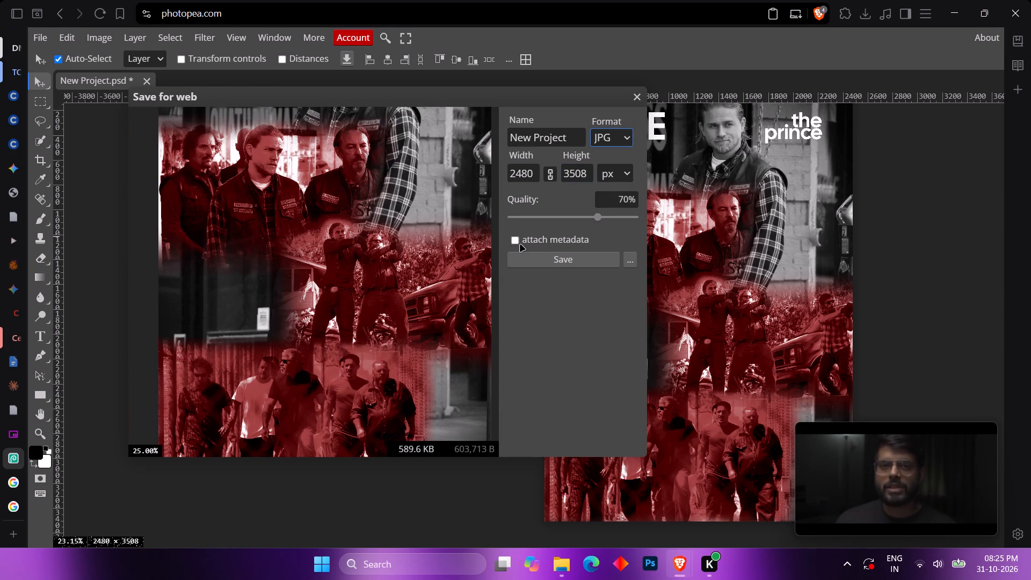
left_click_drag(596, 216, 662, 216)
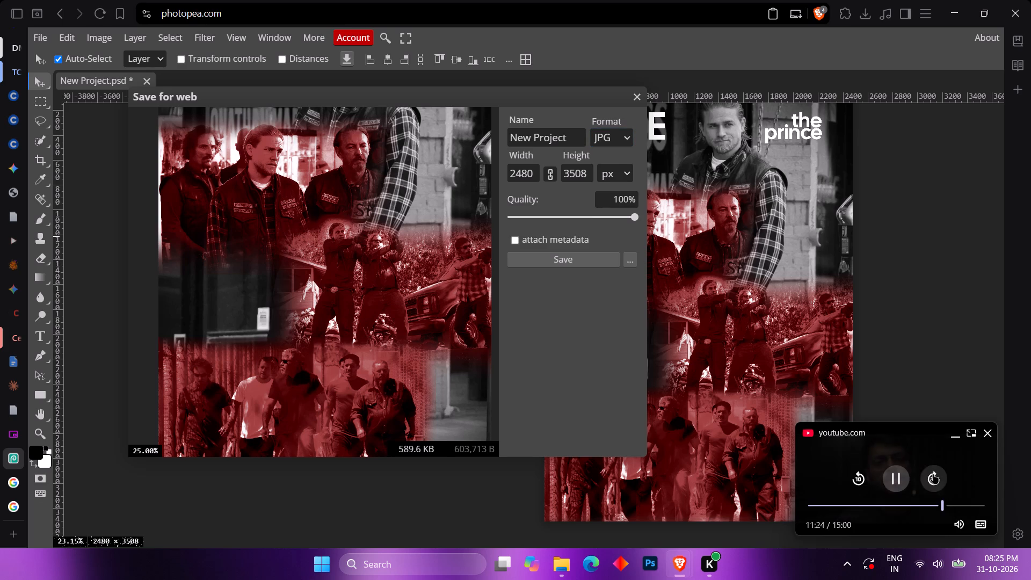
left_click(901, 479)
left_click(578, 262)
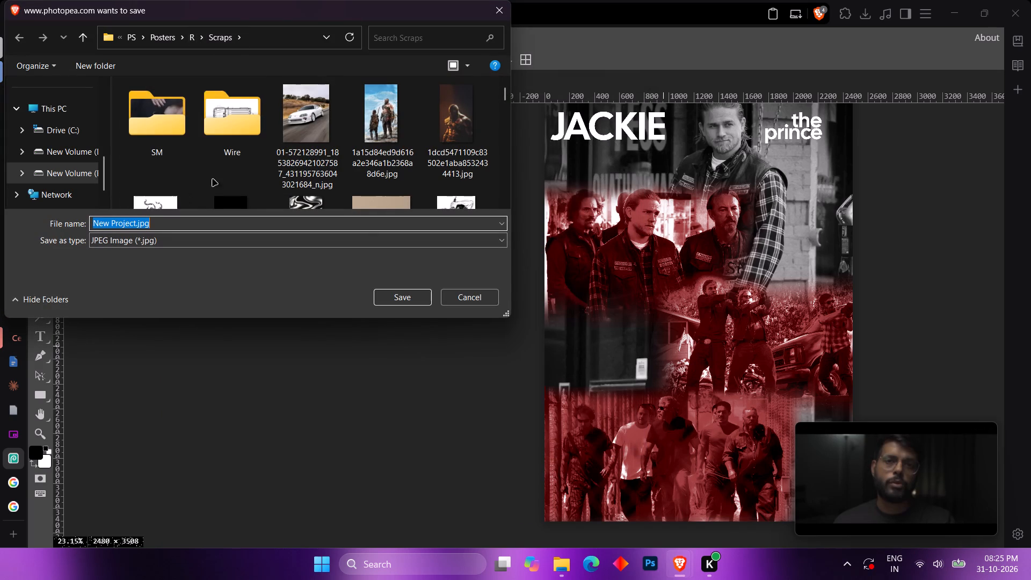
Look through the R, Posters, PS and 208 folders for a place to save the exported image.
scroll(304, 156, "down", 1)
scroll(306, 158, "up", 2)
left_click(191, 40)
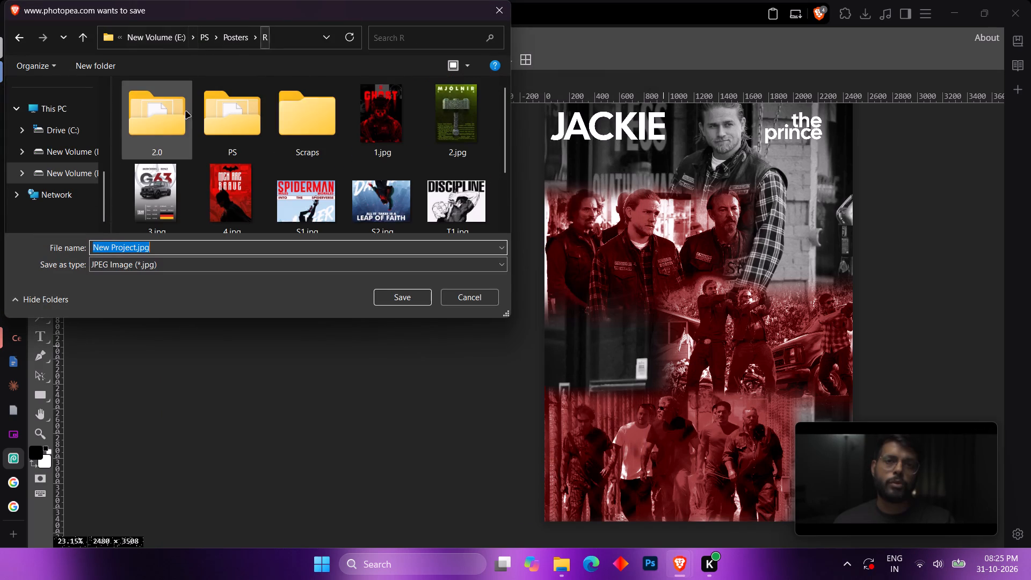
left_click(183, 125)
left_click(234, 40)
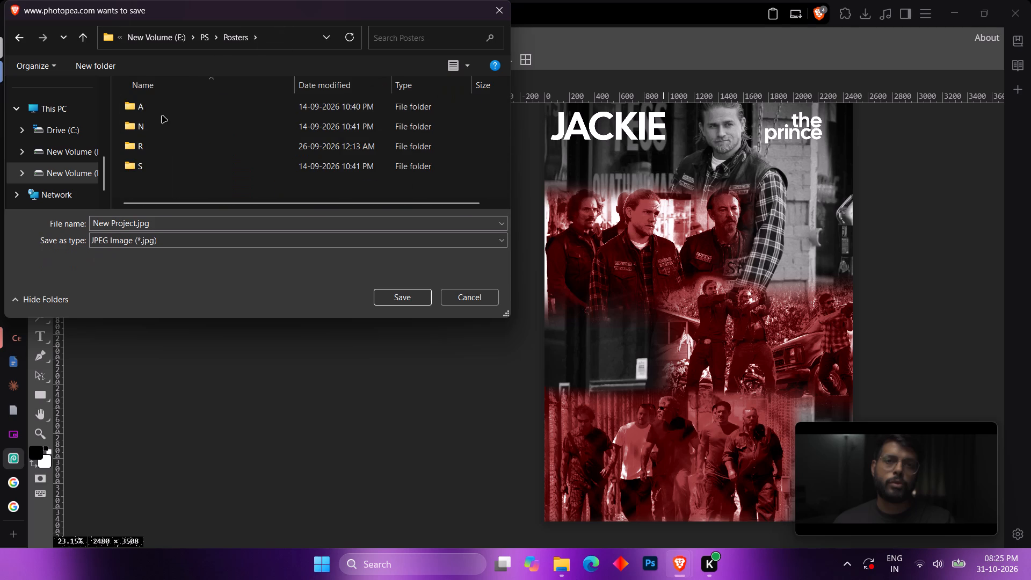
left_click(204, 40)
left_click(166, 115)
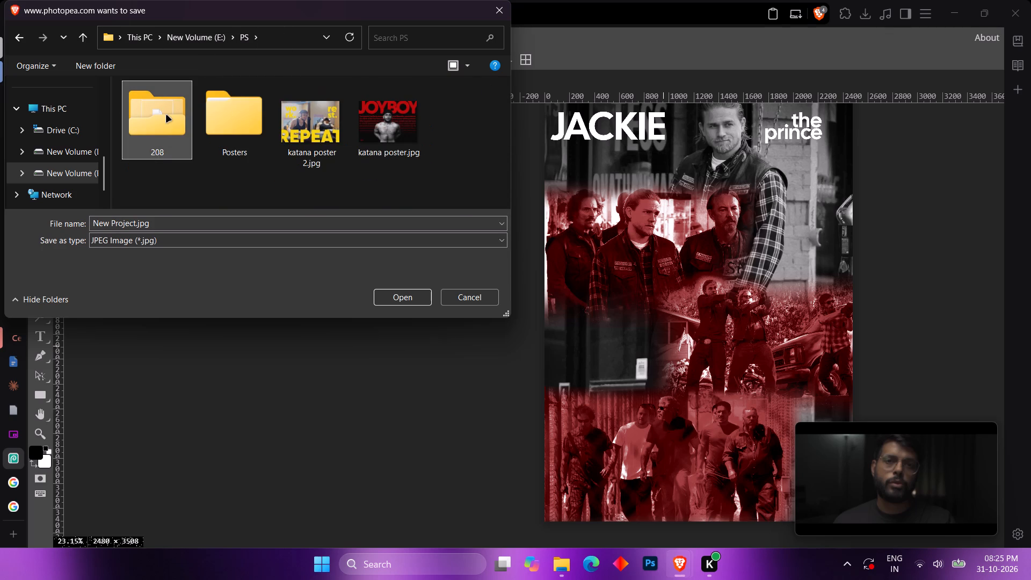
double_click(166, 115)
scroll(274, 169, "down", 4)
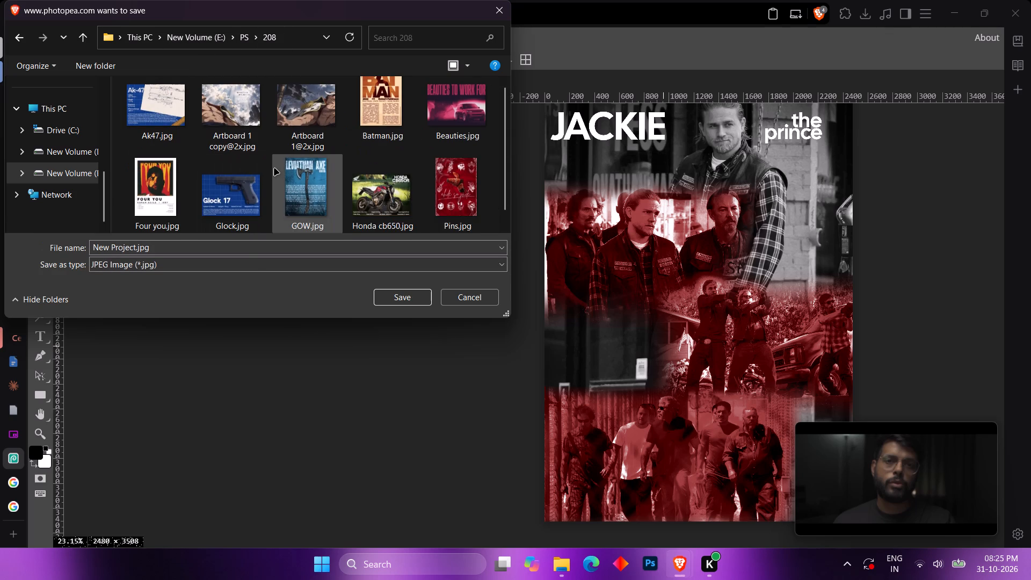
scroll(274, 169, "down", 1)
scroll(274, 169, "up", 6)
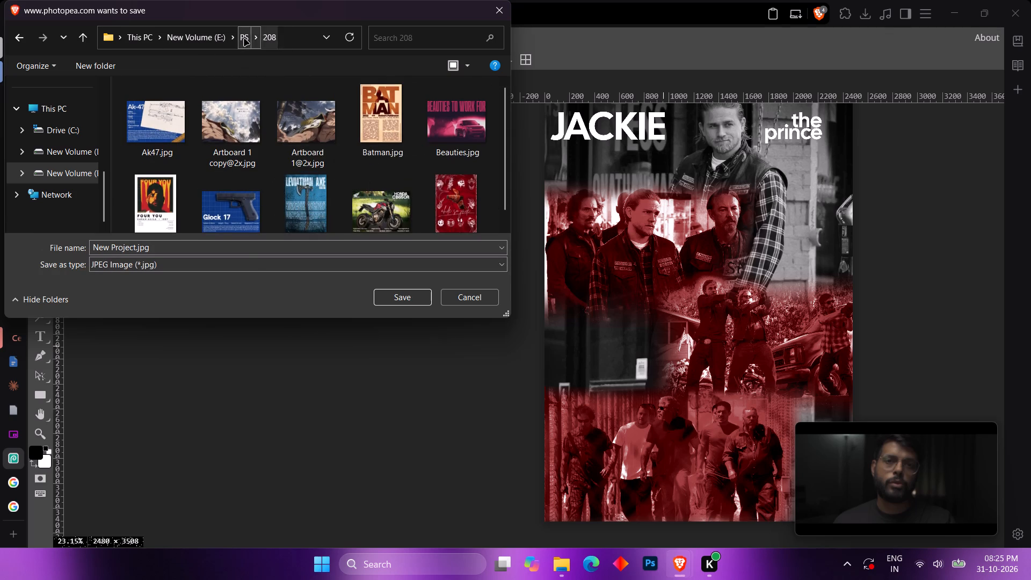
Save the poster as New Project.jpg in the PS > Posters > R > Scraps folder and dismiss the downloads list.
left_click(244, 39)
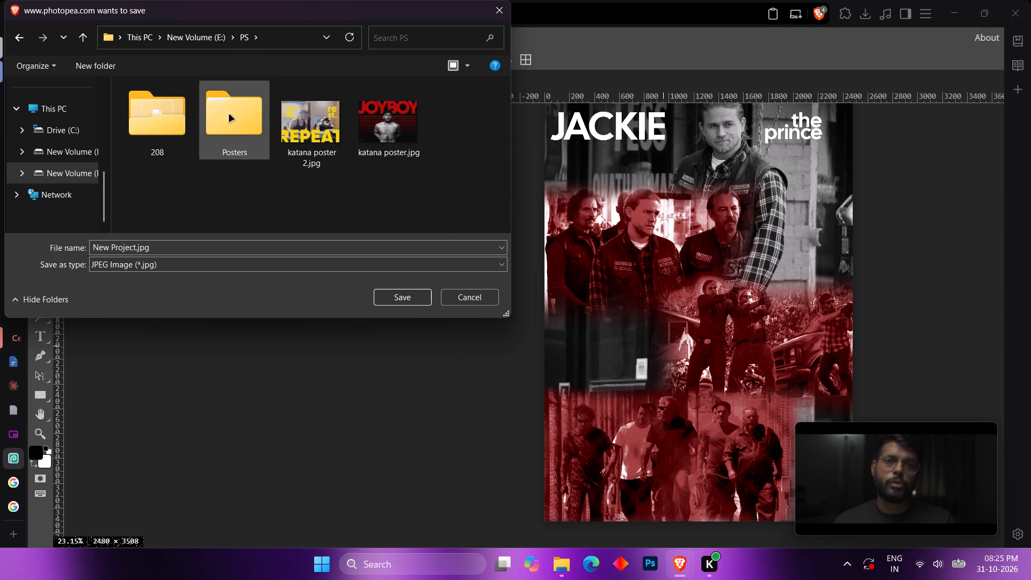
double_click(244, 133)
double_click(183, 149)
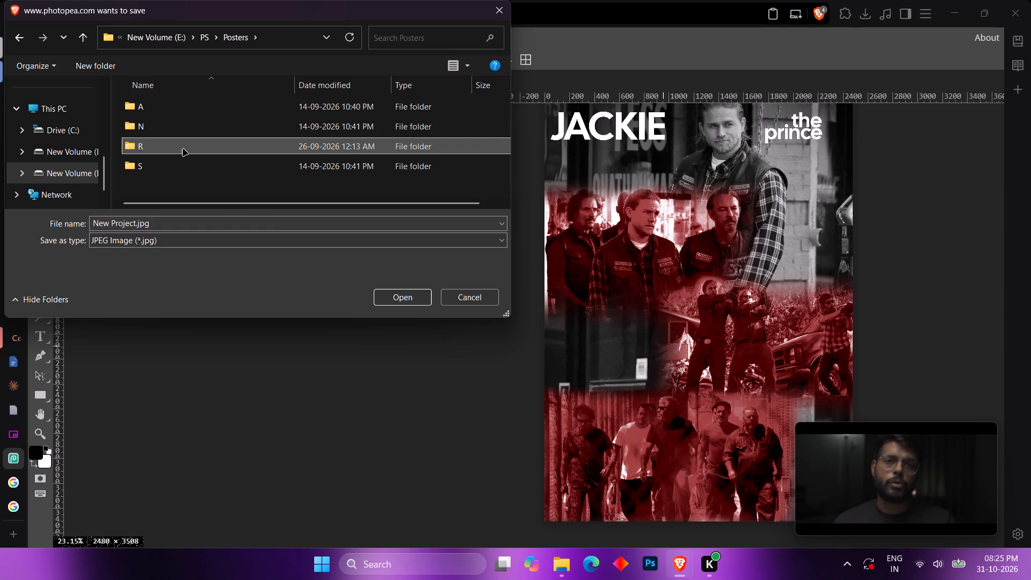
double_click(323, 113)
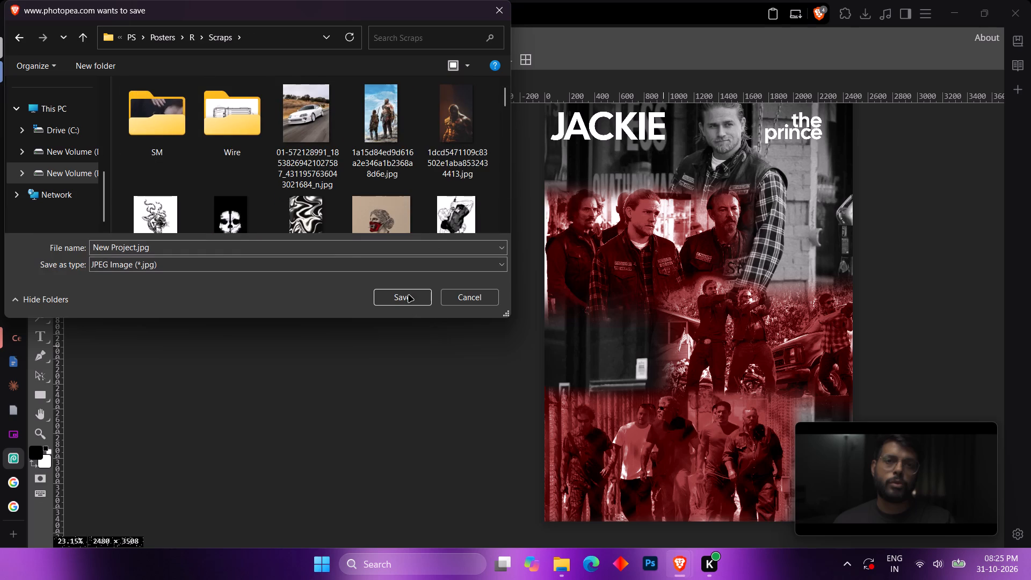
left_click(409, 295)
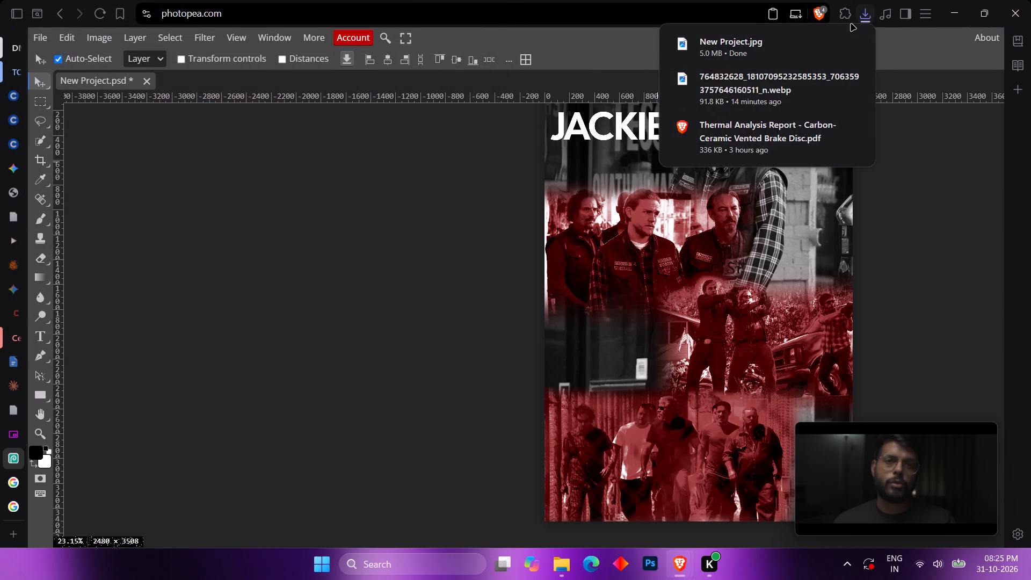
left_click(1003, 5)
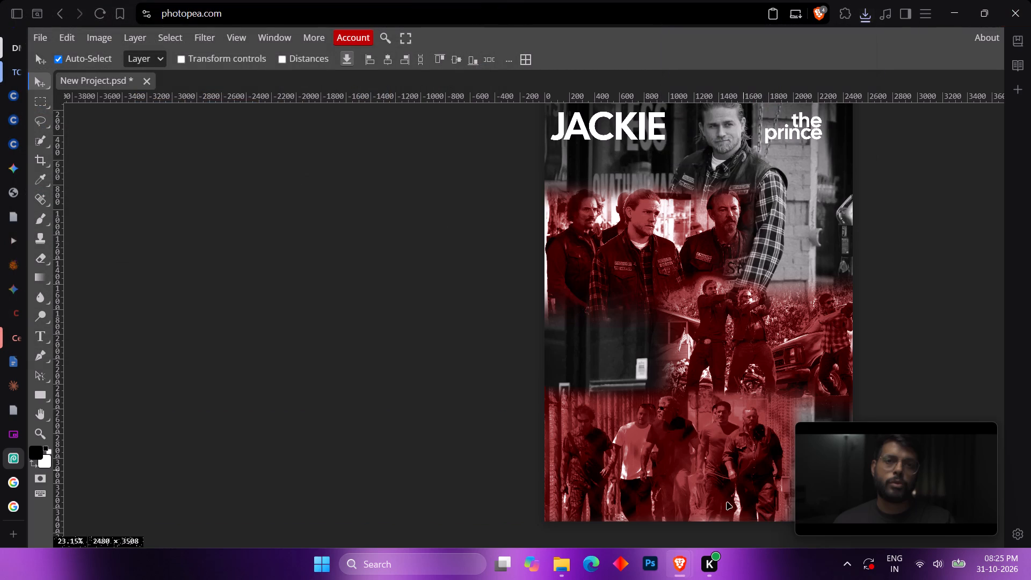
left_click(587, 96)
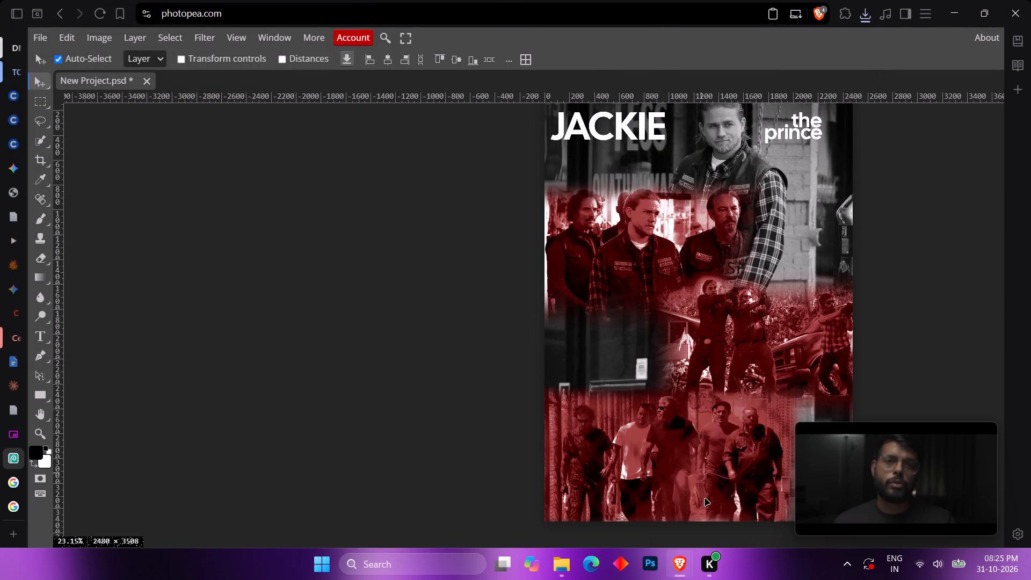